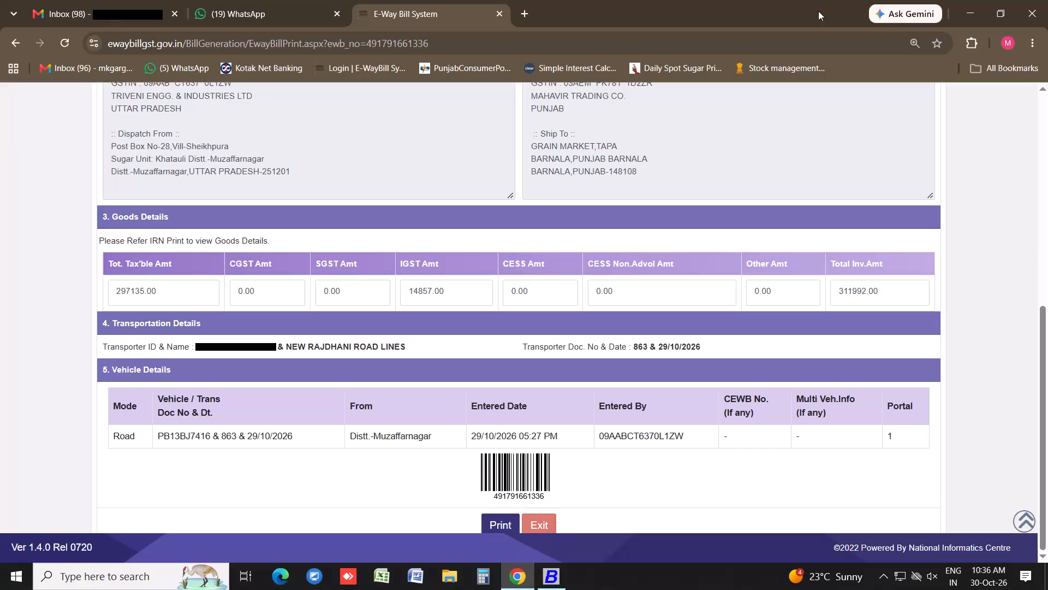
Leave the e-way bill print view and request the rejectable e-way bills generated by others for 30/10/2026.
click(548, 524)
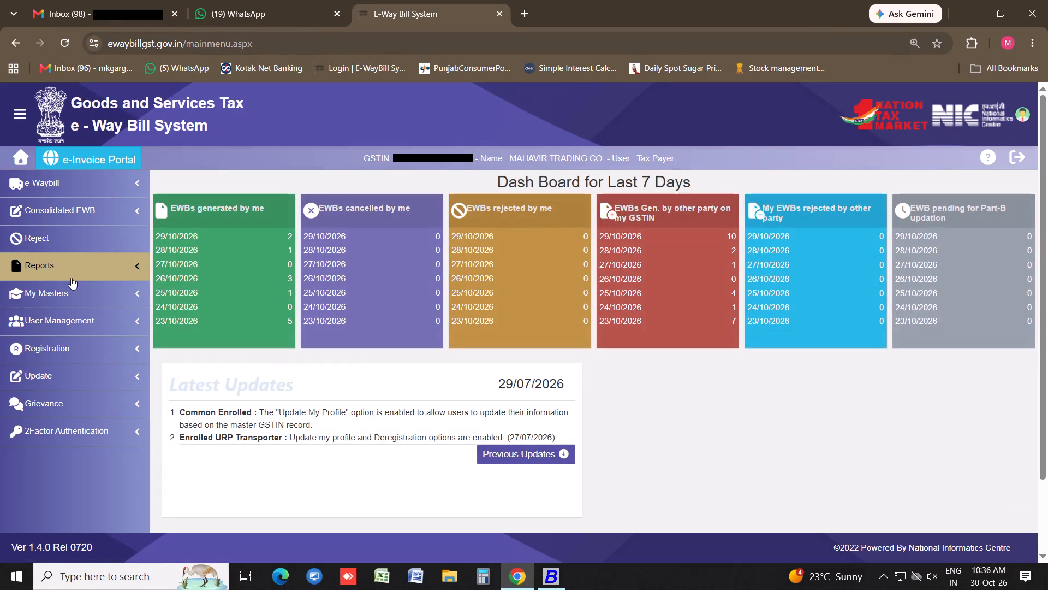
click(81, 243)
click(577, 210)
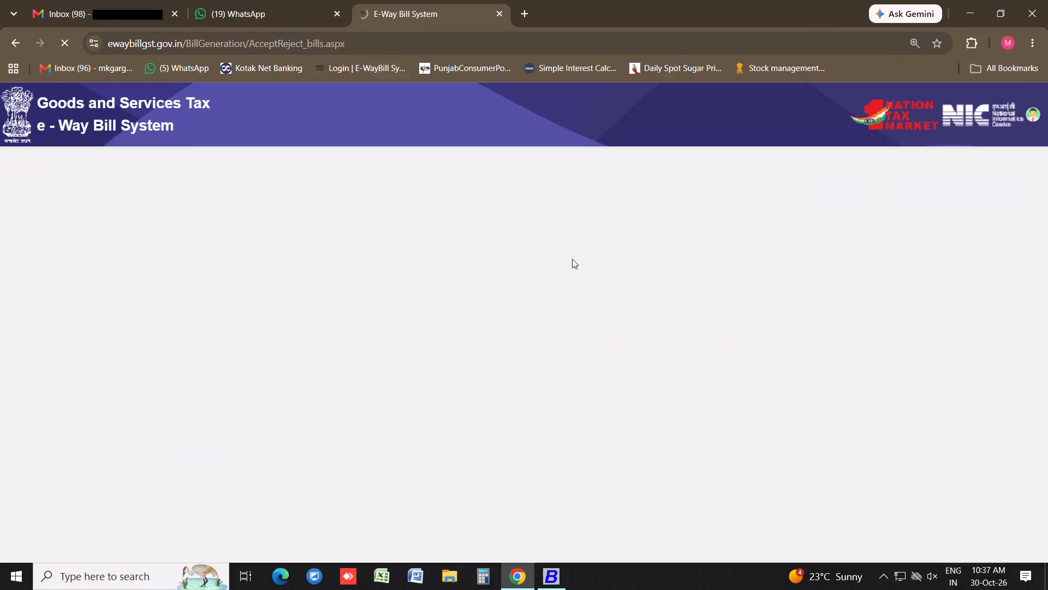
click(646, 137)
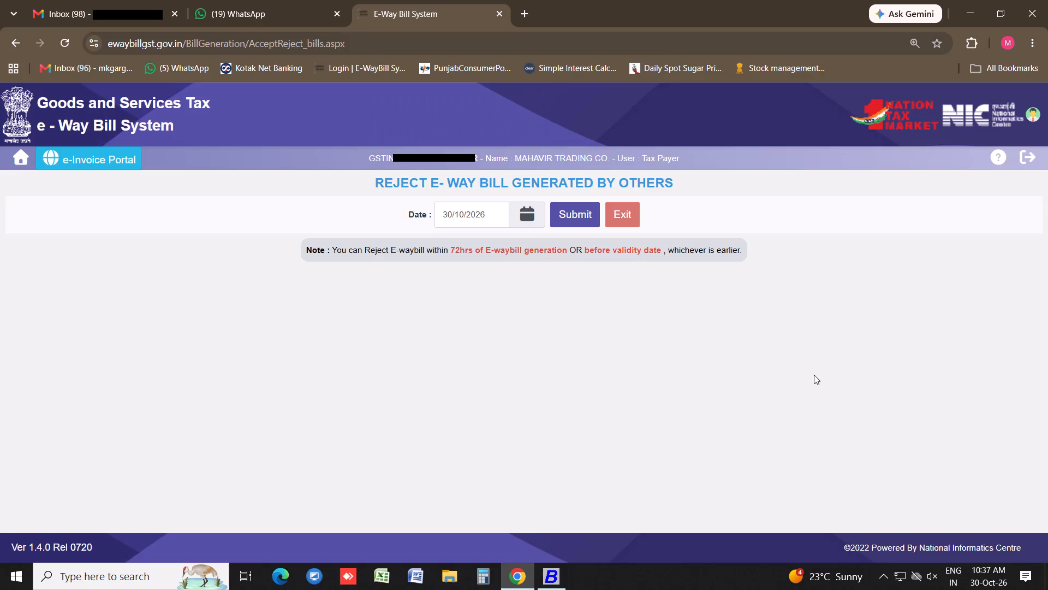
Switch to the Busy accounting software and open a new purchase voucher.
click(557, 589)
click(171, 52)
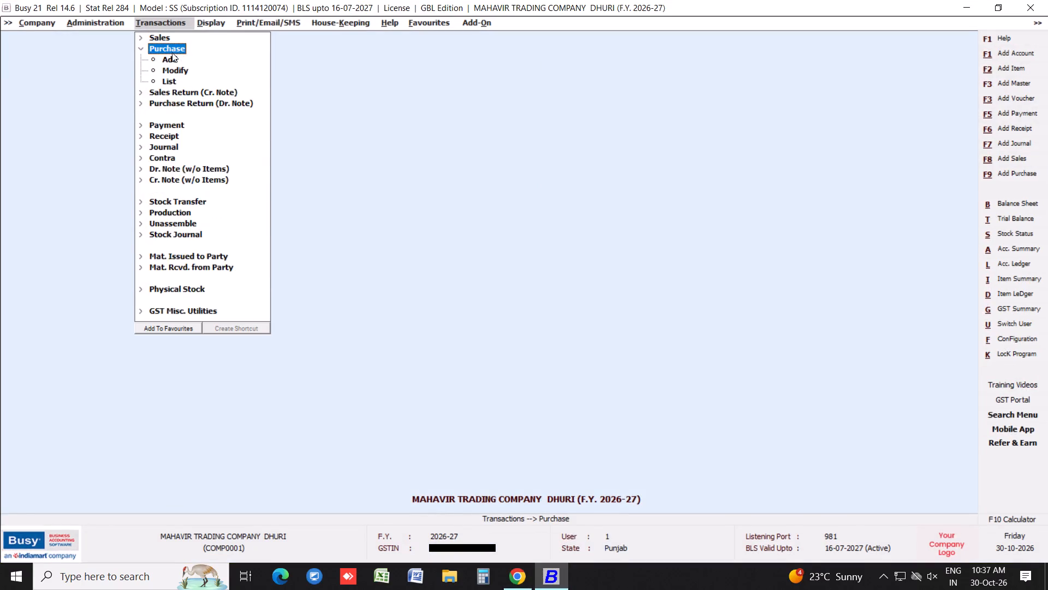
click(172, 52)
click(176, 50)
click(175, 63)
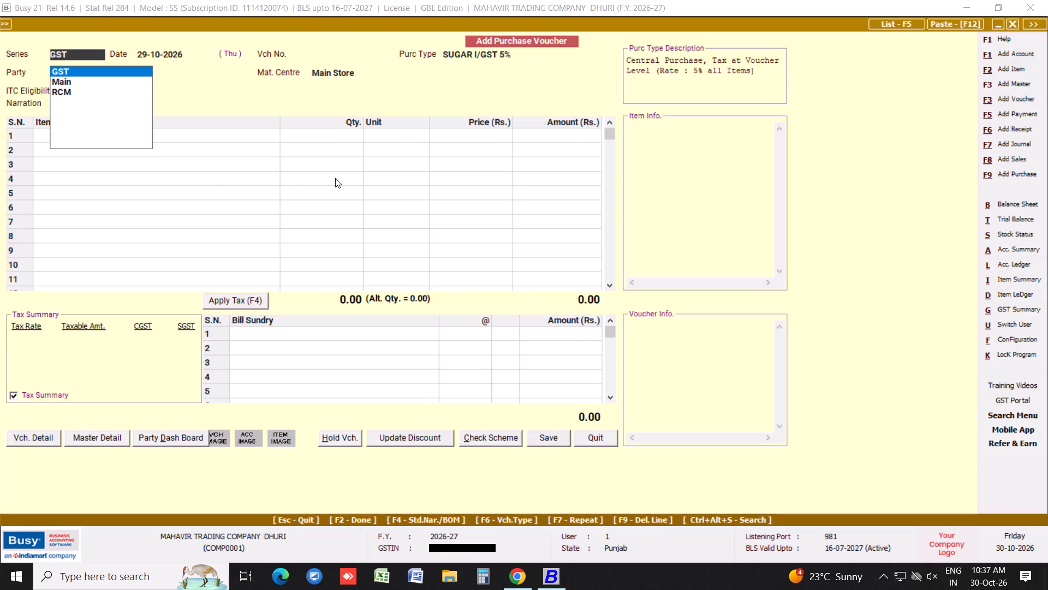
key(Return)
key(Tab)
key(Return)
key(Tab)
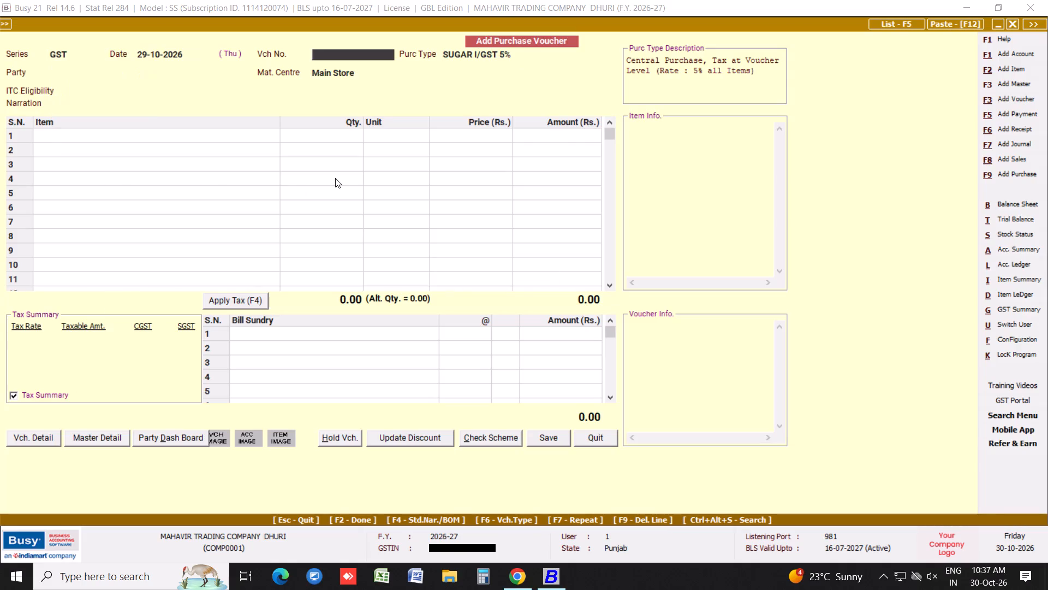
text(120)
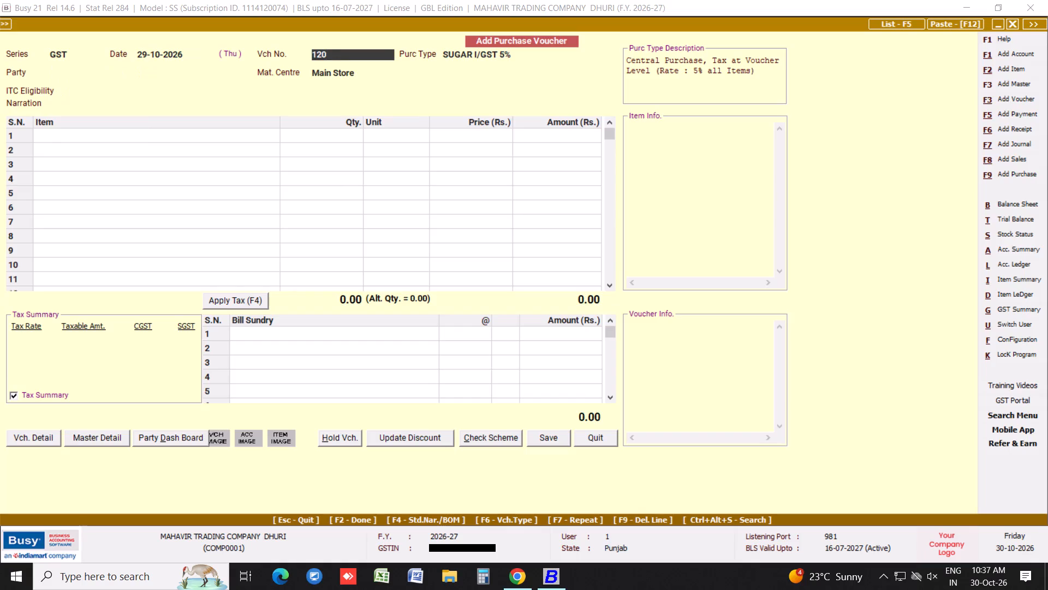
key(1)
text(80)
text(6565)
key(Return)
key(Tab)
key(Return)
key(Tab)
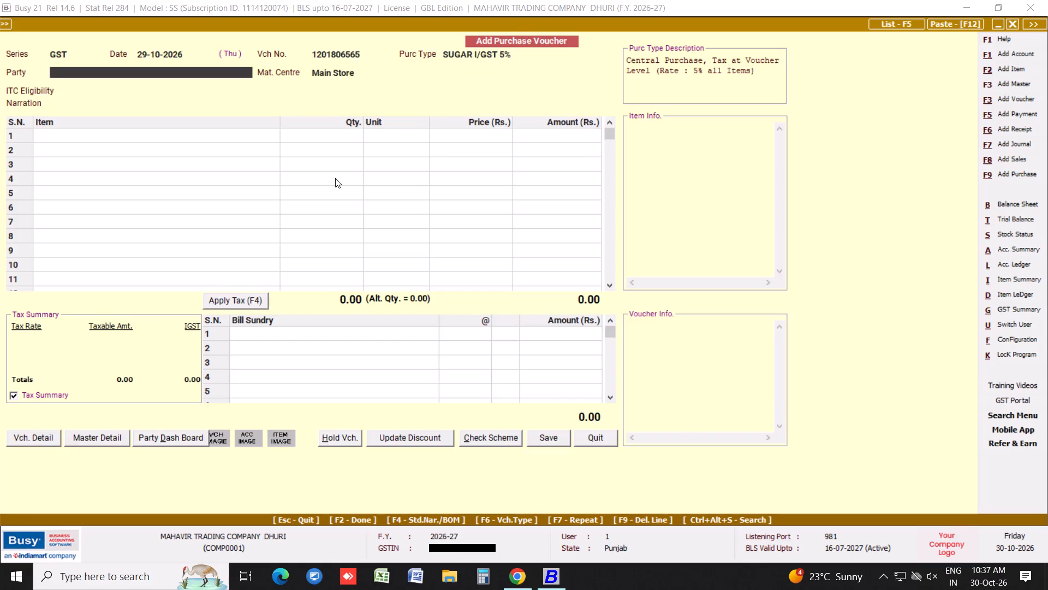
Set the party to TRIVENI ENGG. & IND. LTD. DEOBAND C/A, keeping Main Store and Input Goods/Services and leaving the narration blank.
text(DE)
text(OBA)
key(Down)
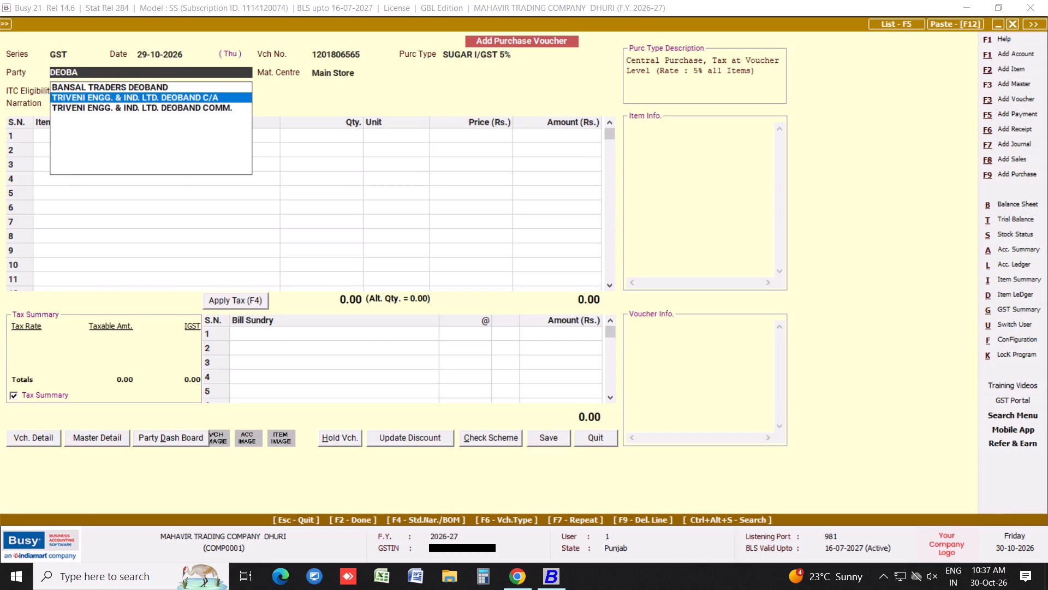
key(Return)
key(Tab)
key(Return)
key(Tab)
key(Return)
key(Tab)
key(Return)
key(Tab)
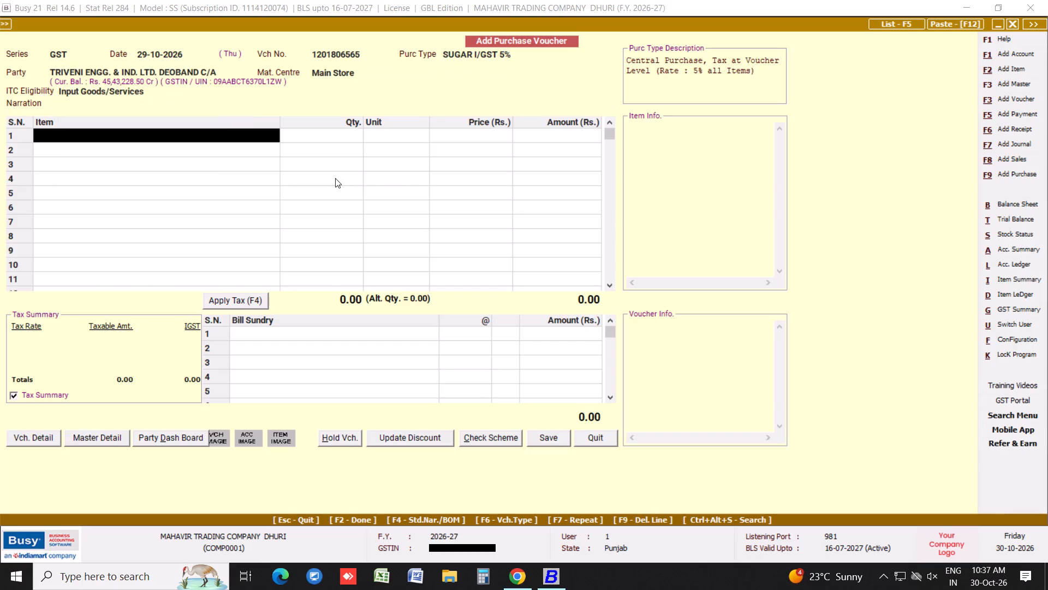
Add the item CRYSTAL SUGAR on the first line with a quantity of 50 QTL and a price of 4,952.25.
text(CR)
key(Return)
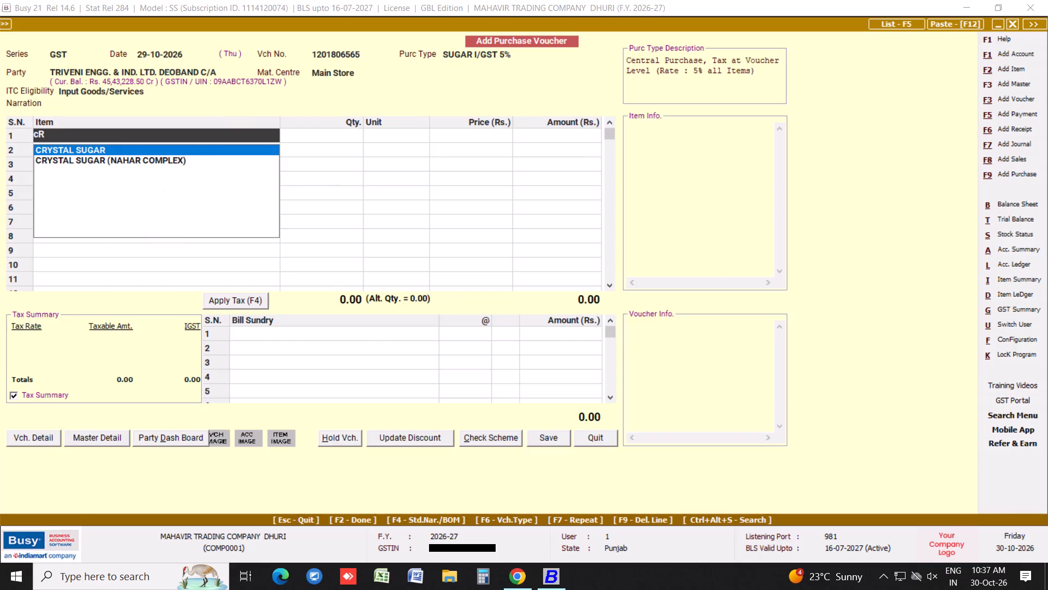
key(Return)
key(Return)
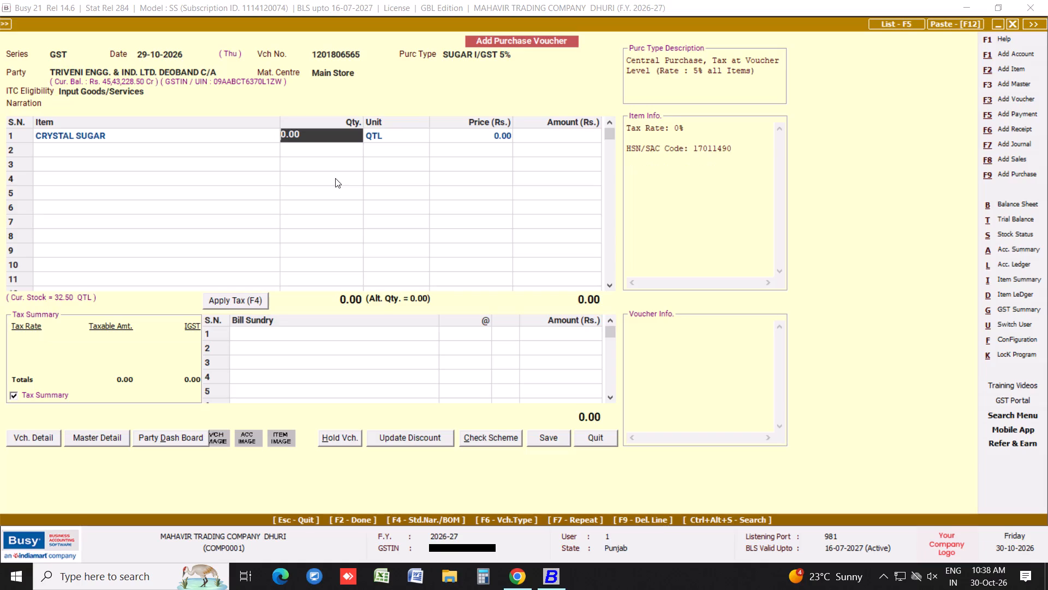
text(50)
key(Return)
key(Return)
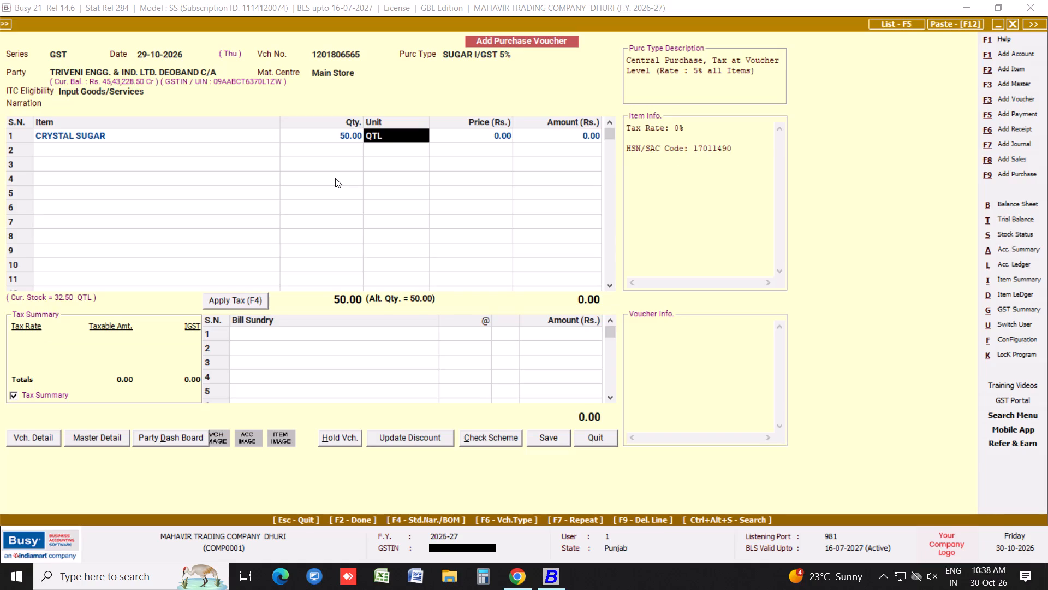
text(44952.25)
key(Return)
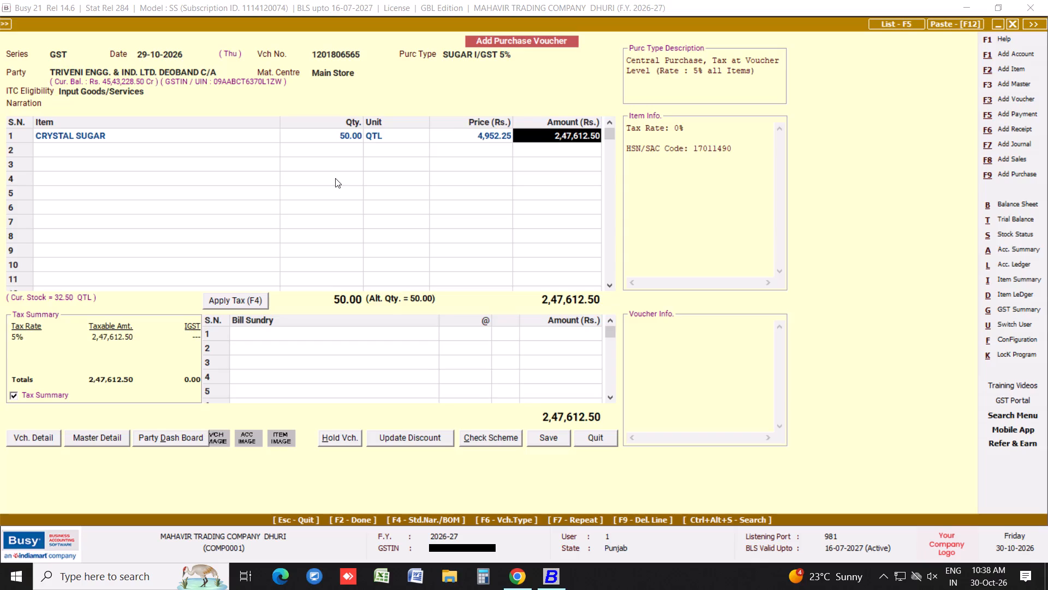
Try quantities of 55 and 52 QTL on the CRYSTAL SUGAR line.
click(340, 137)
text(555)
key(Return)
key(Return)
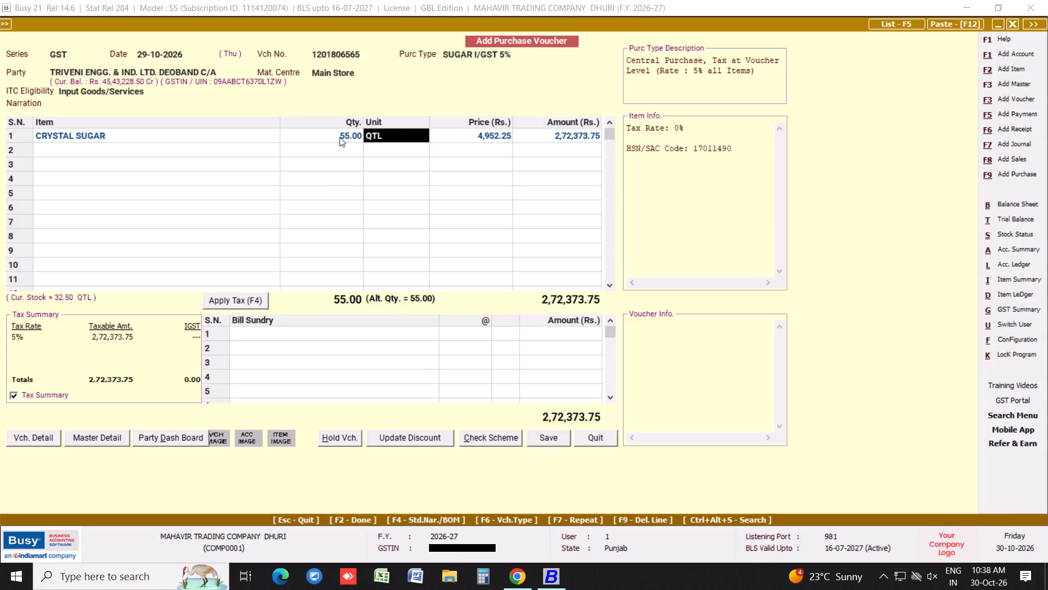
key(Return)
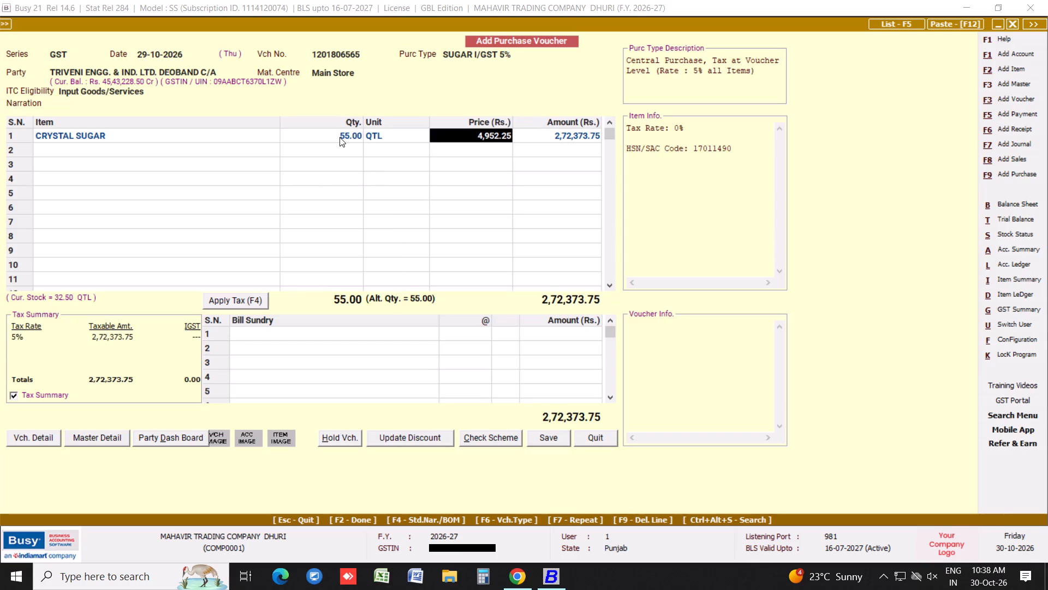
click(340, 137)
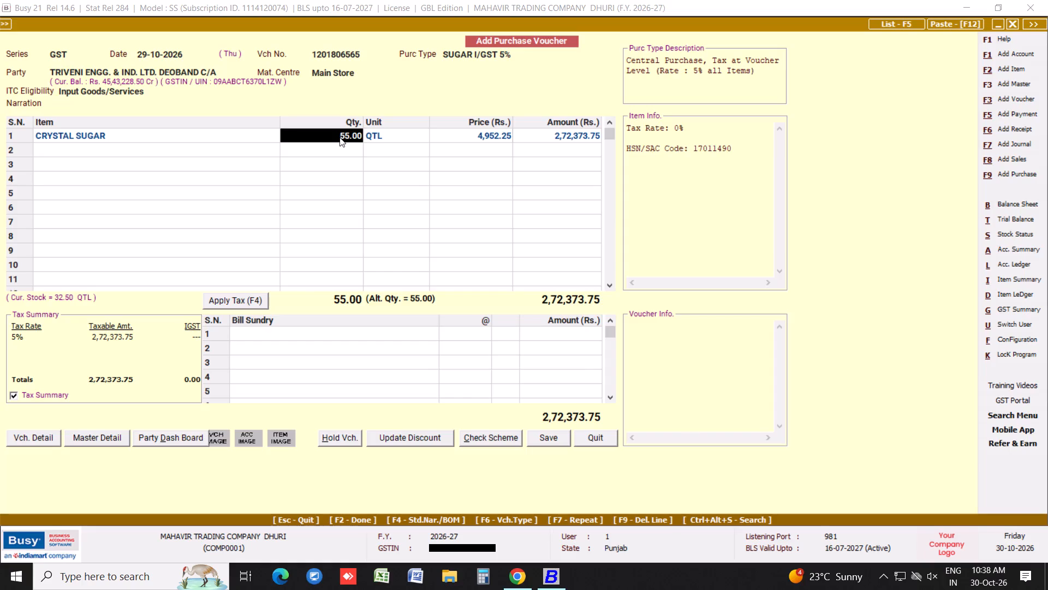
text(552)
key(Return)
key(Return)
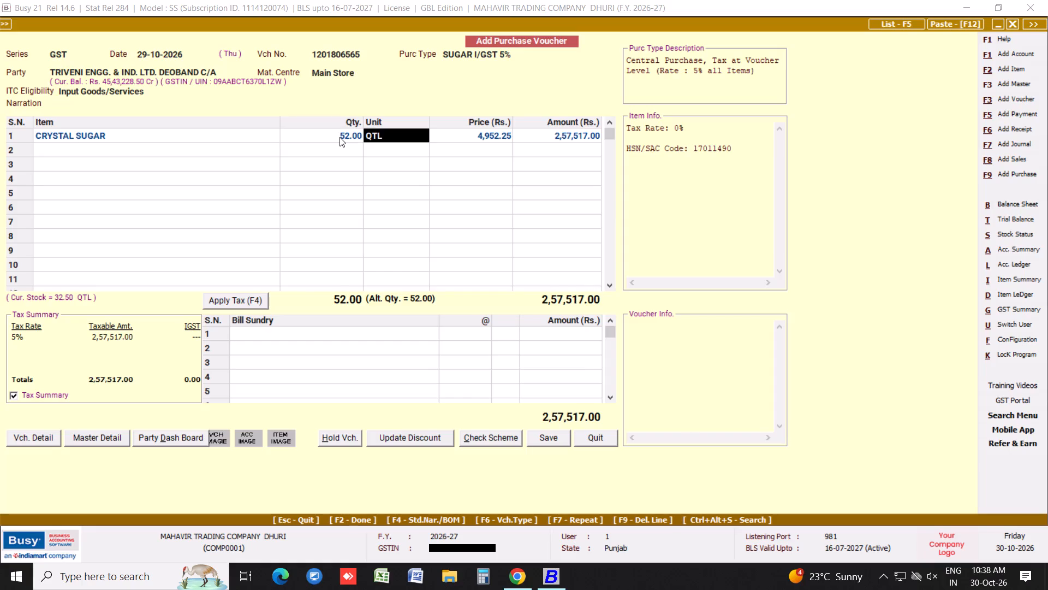
Set the CRYSTAL SUGAR line to a quantity of 50 QTL and a price of 4,950.
click(340, 137)
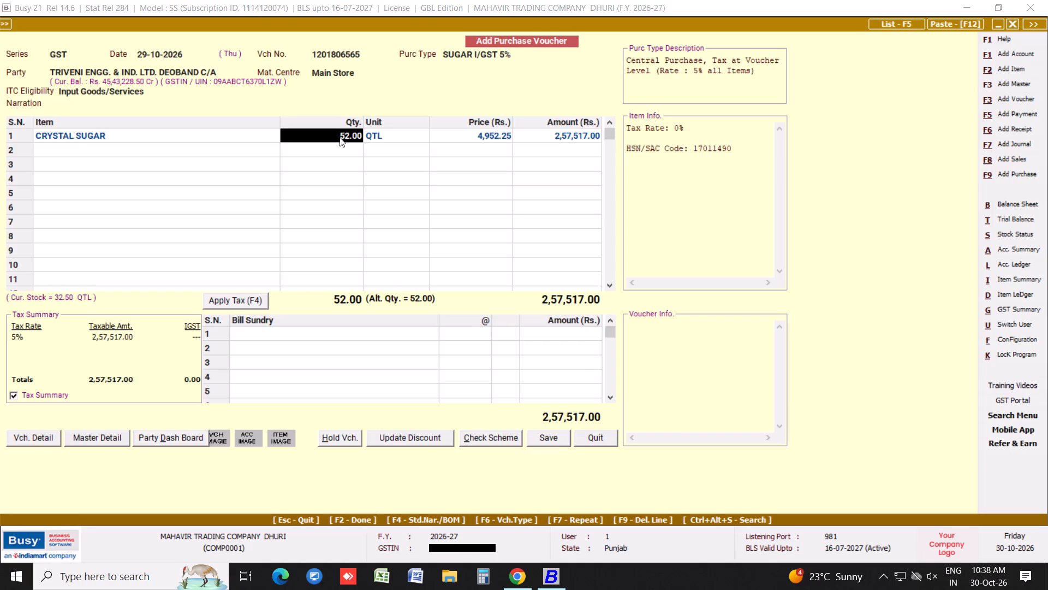
text(550)
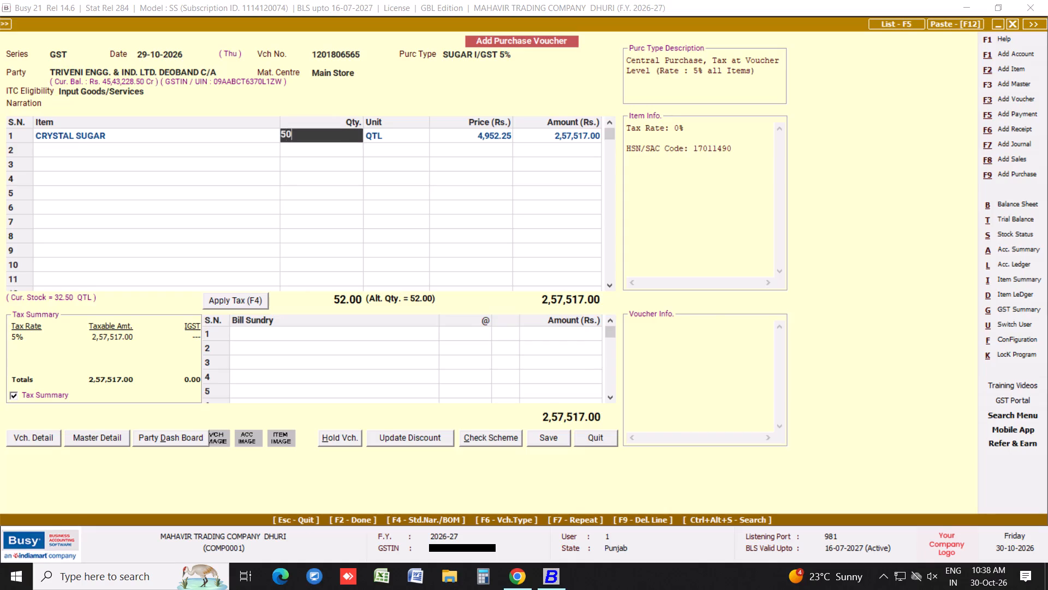
key(Return)
key(Return)
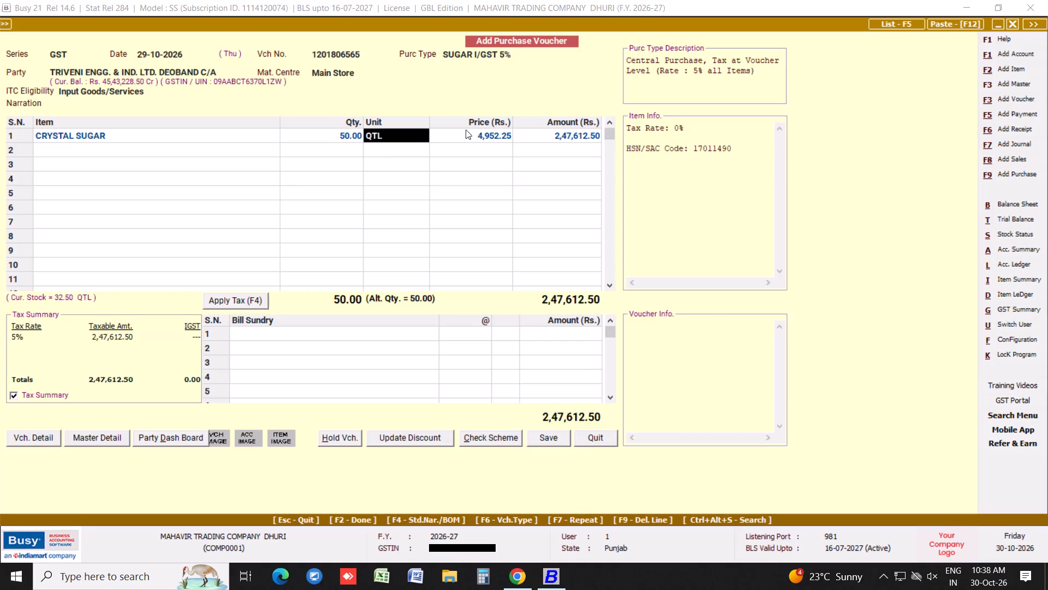
text(44950)
key(Return)
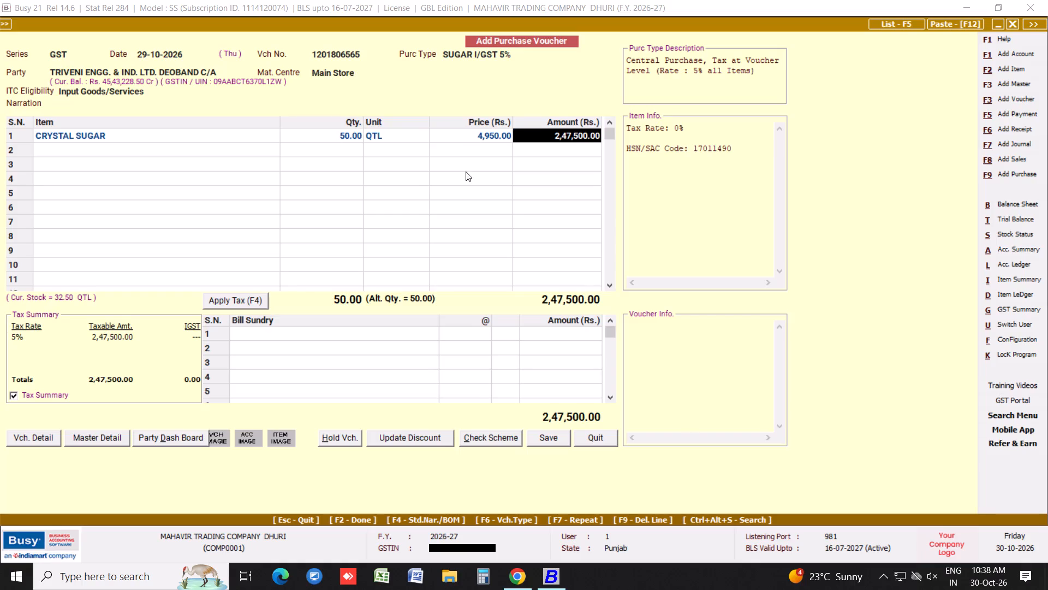
Apply the 5% IGST and save the purchase voucher, accepting the GST reporting details and skipping the transport details.
click(257, 300)
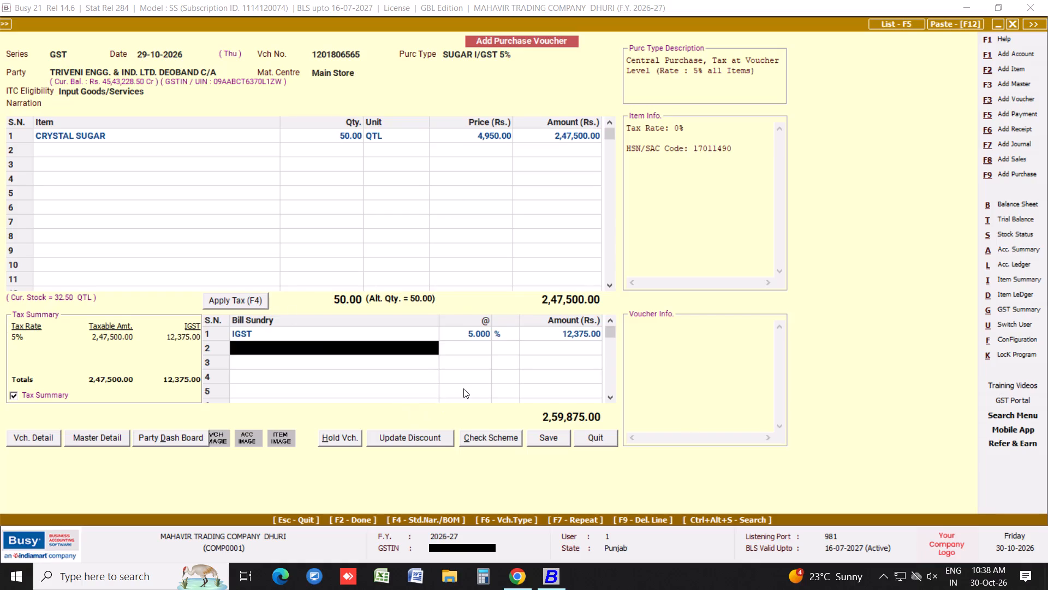
click(555, 439)
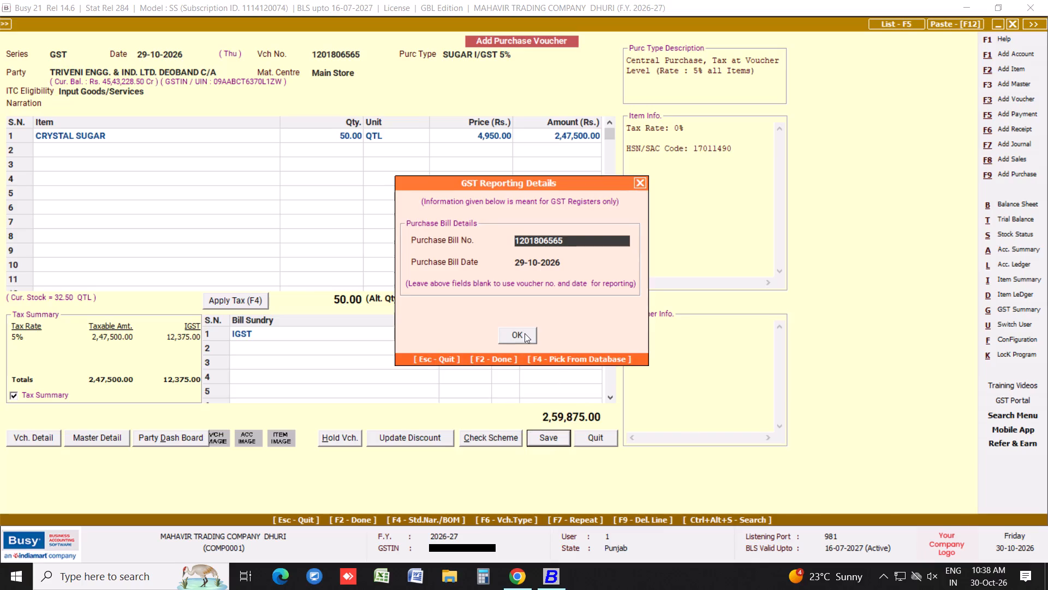
click(525, 333)
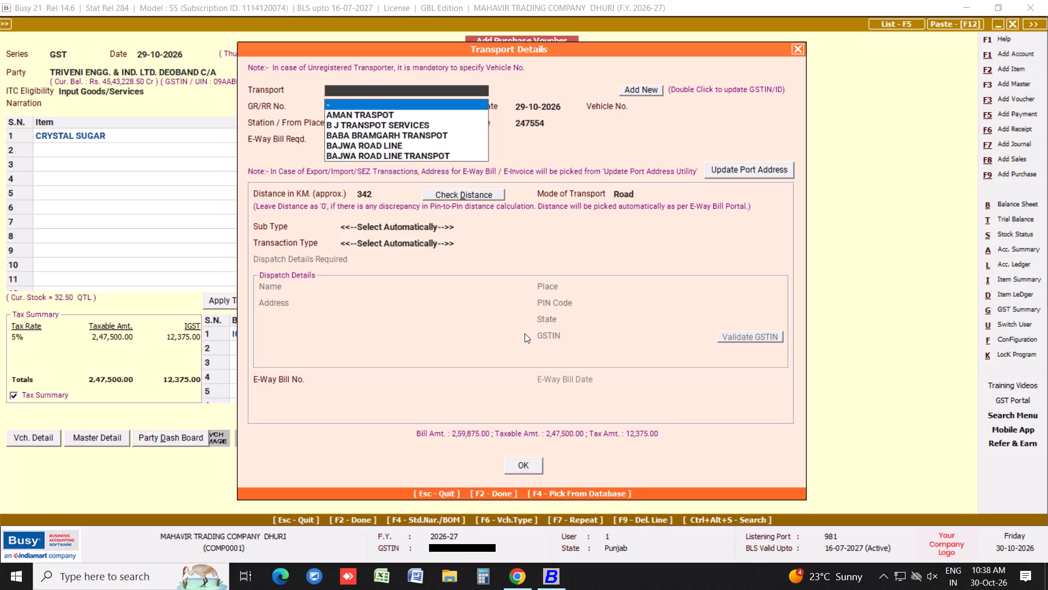
click(797, 48)
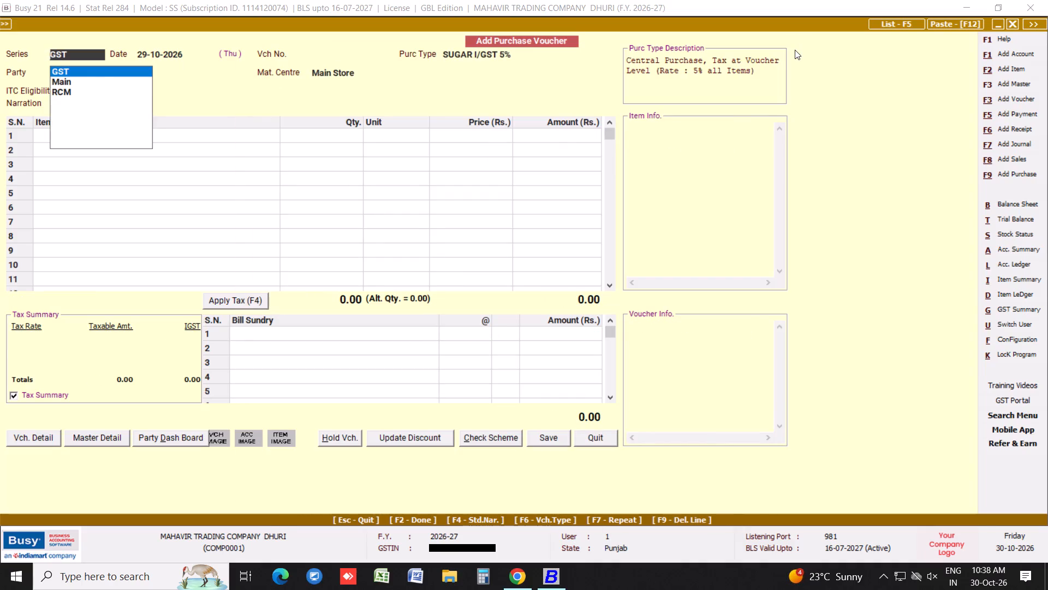
key(Return)
key(Tab)
key(Return)
key(Tab)
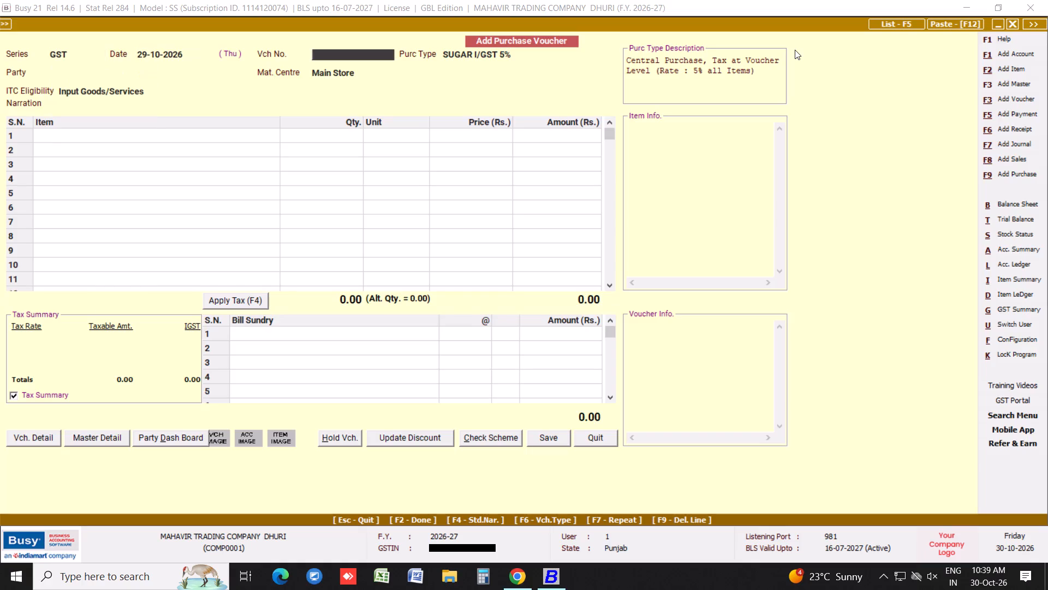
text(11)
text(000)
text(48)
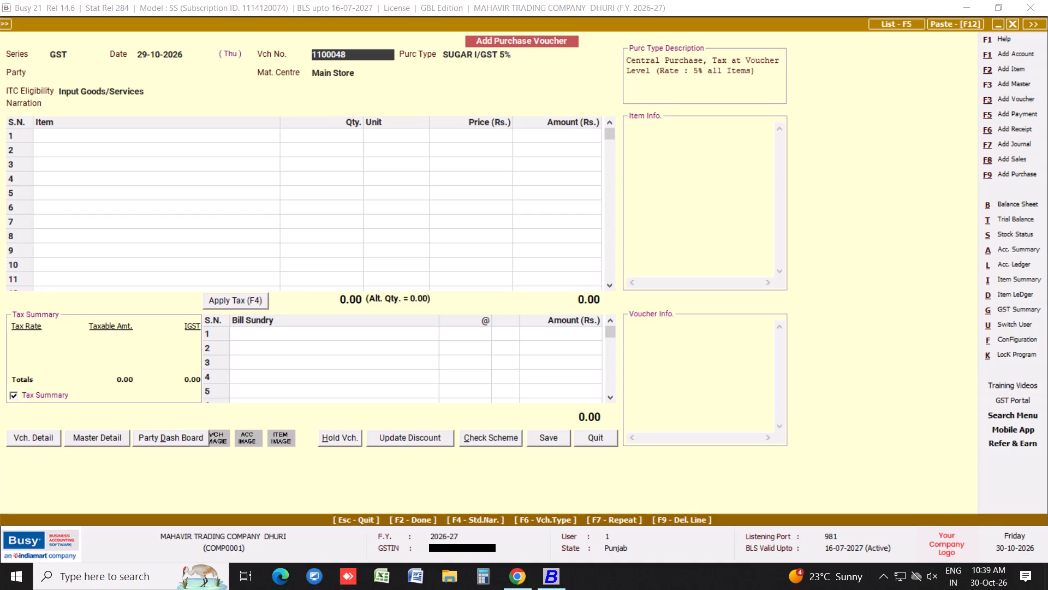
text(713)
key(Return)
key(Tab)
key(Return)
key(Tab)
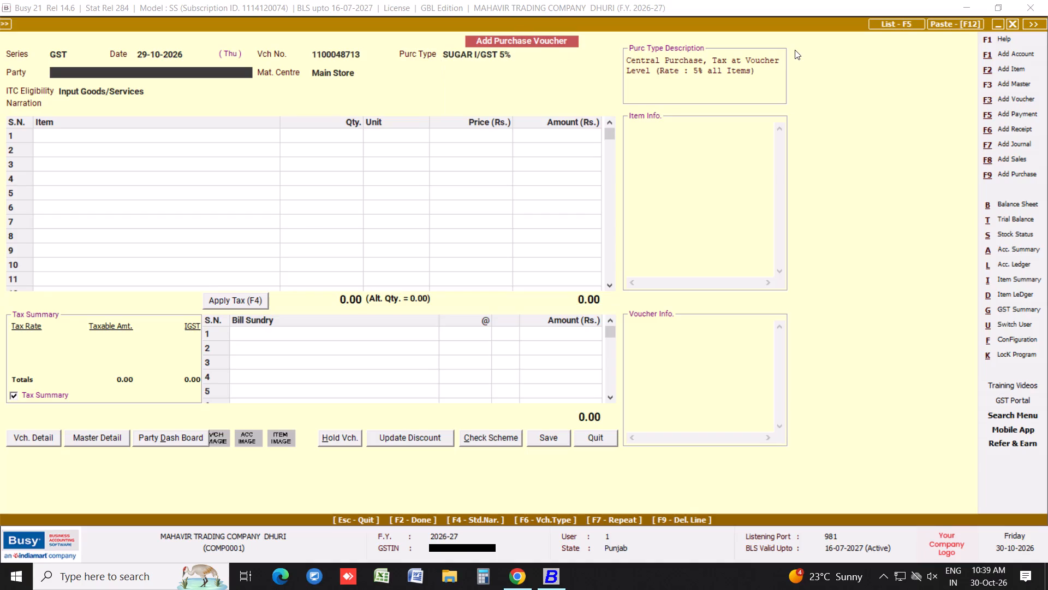
Set the party to TRIVENI ENGG. & IND. LTD. KHATAULI C/A, keeping Main Store and Input Goods/Services.
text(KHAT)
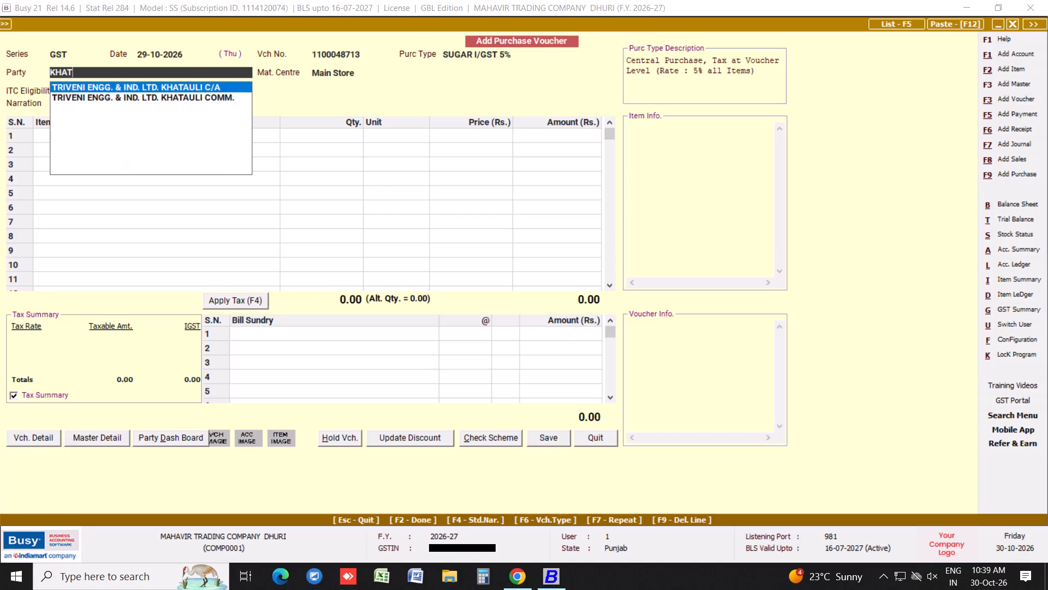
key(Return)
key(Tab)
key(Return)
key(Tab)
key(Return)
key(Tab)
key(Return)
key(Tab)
Add the item CRYSTAL SUGAR on the first line with a quantity of 100 QTL and a price of 4,952.25.
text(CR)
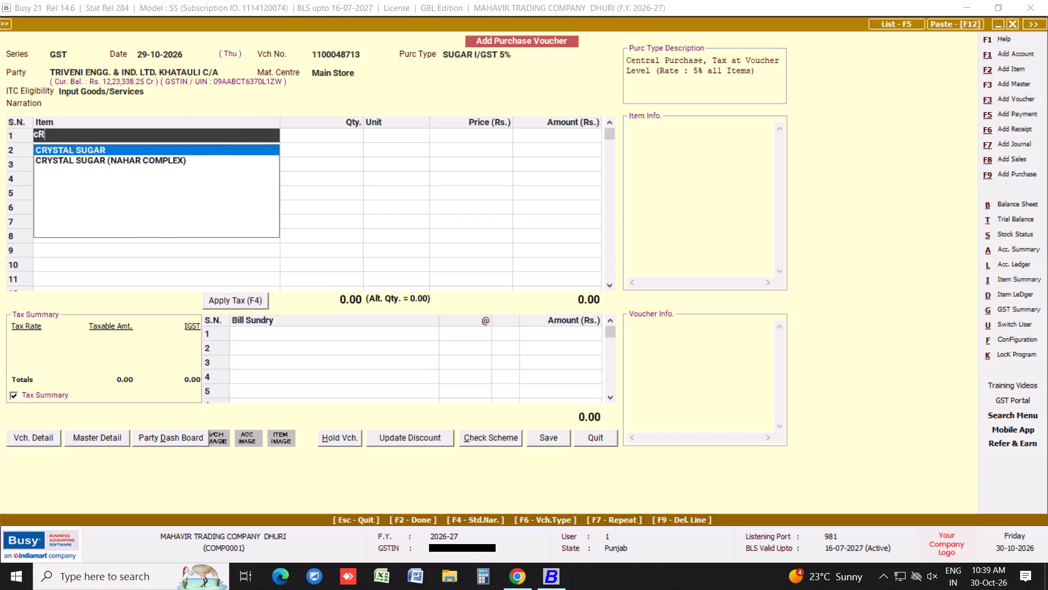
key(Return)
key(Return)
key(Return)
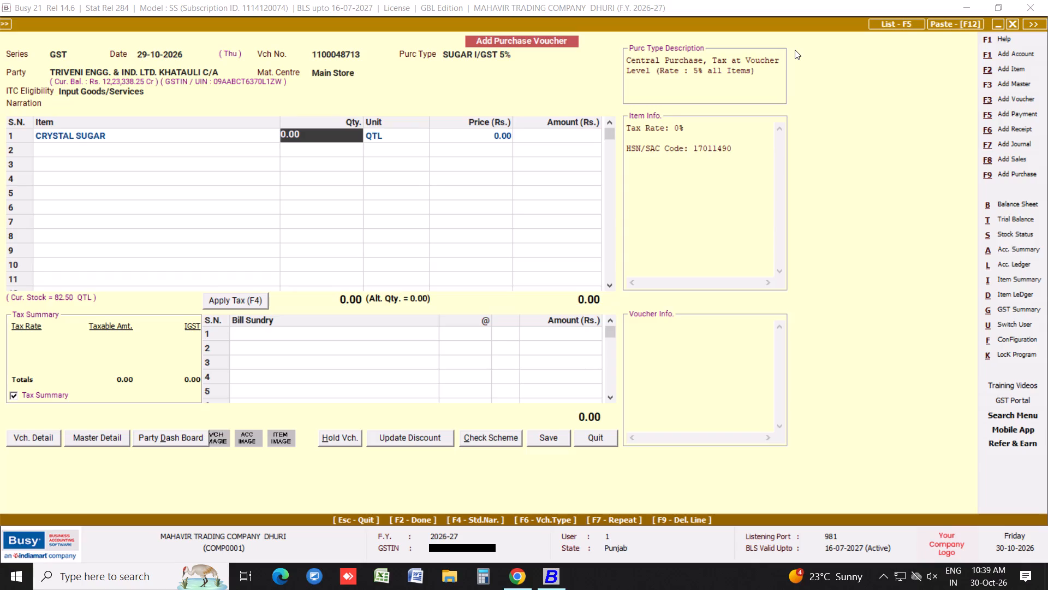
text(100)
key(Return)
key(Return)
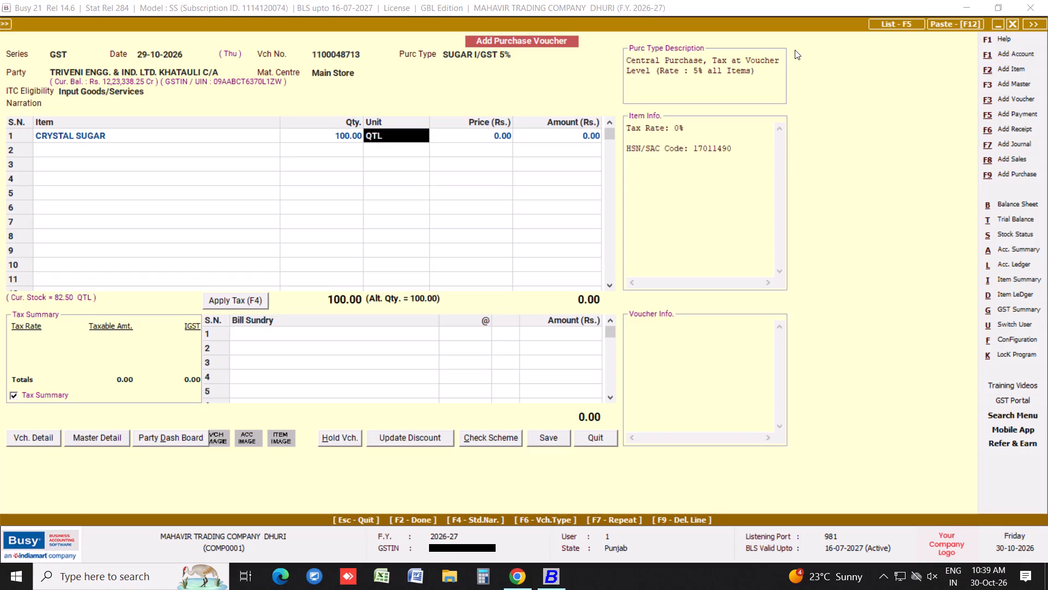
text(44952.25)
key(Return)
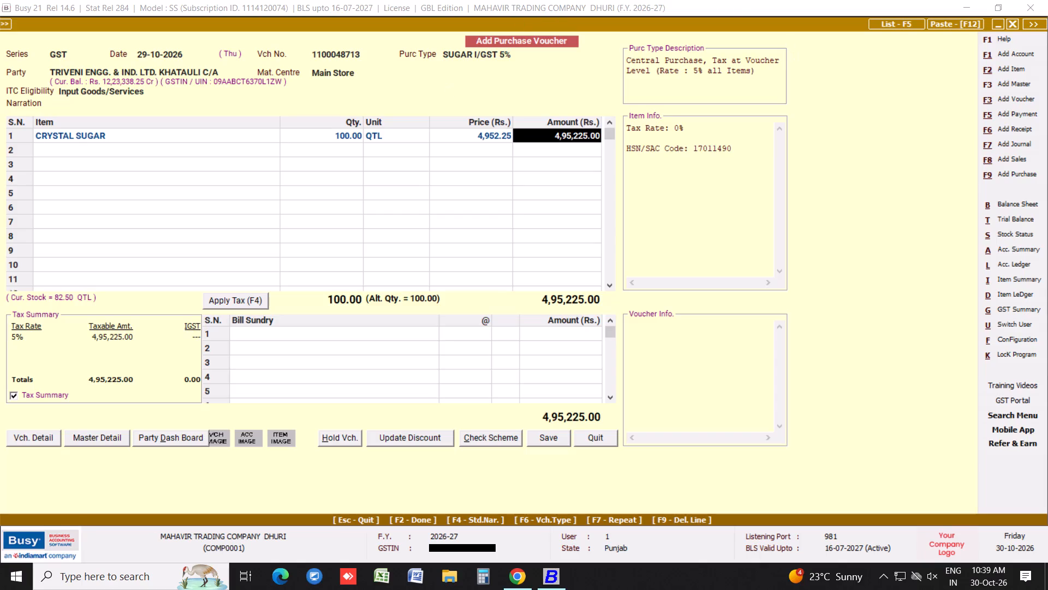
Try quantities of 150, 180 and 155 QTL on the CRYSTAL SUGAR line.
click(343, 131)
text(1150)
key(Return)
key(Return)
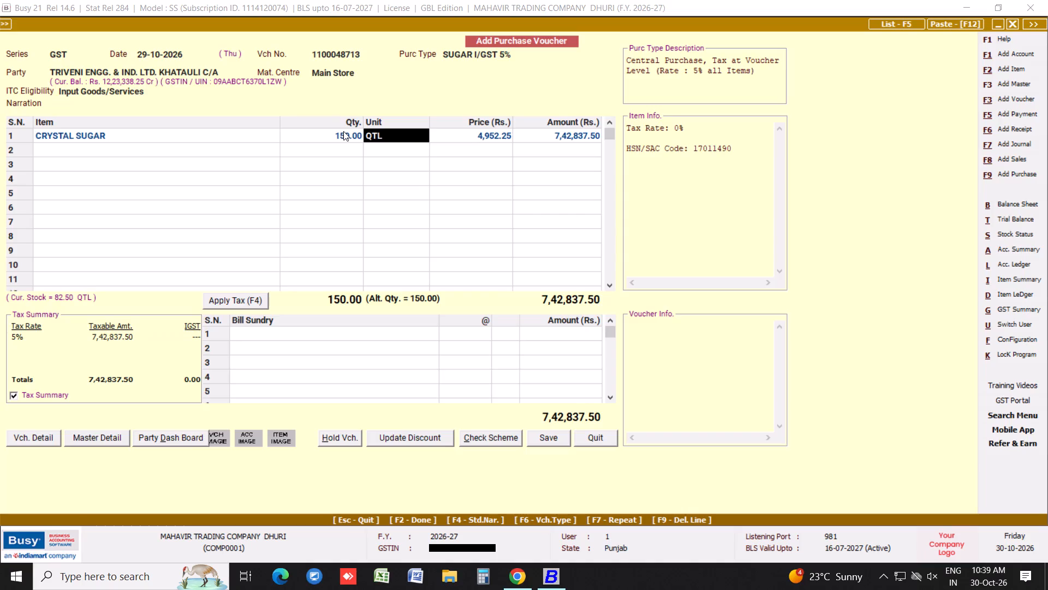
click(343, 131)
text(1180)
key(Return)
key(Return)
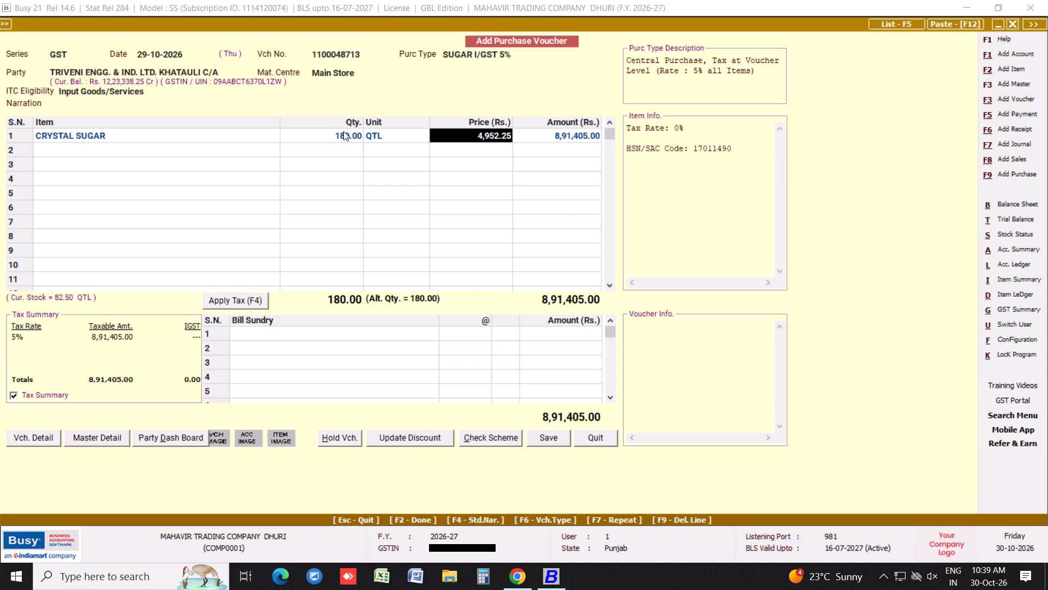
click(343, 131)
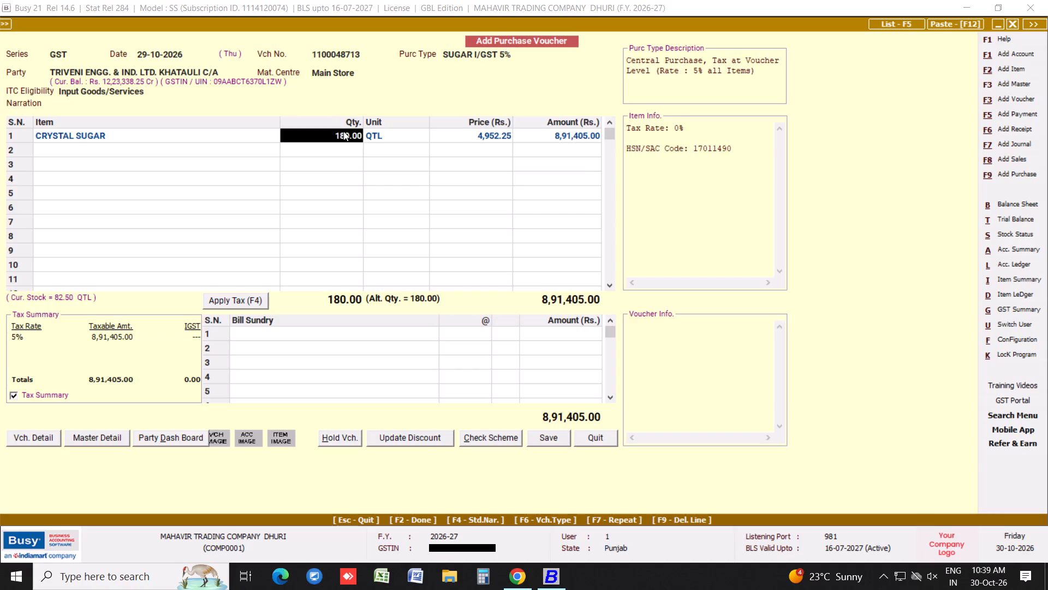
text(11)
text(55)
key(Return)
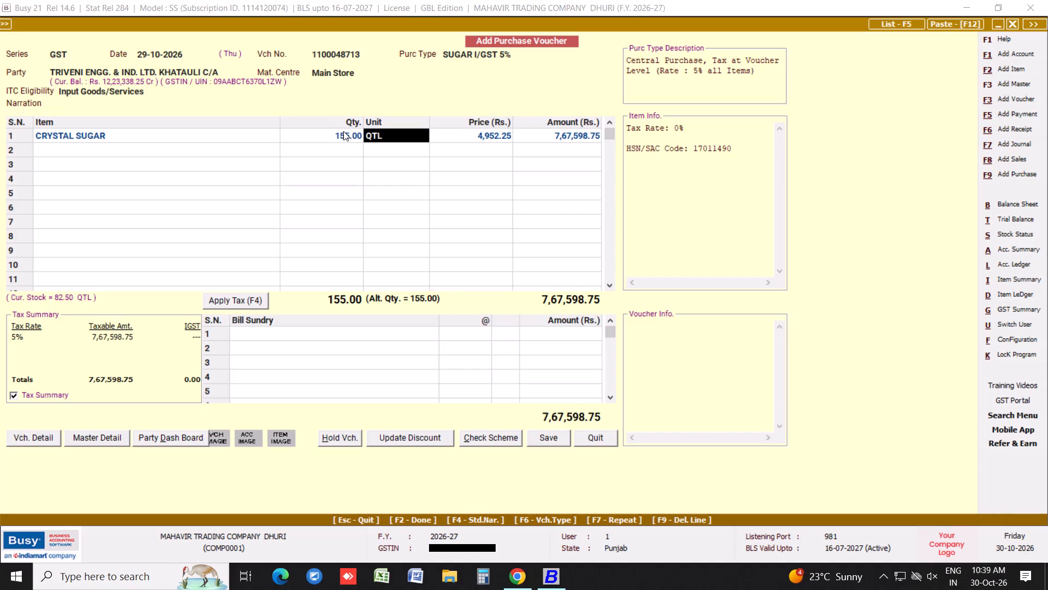
Set the CRYSTAL SUGAR line's quantity to 160 QTL.
click(343, 131)
text(1160)
key(Return)
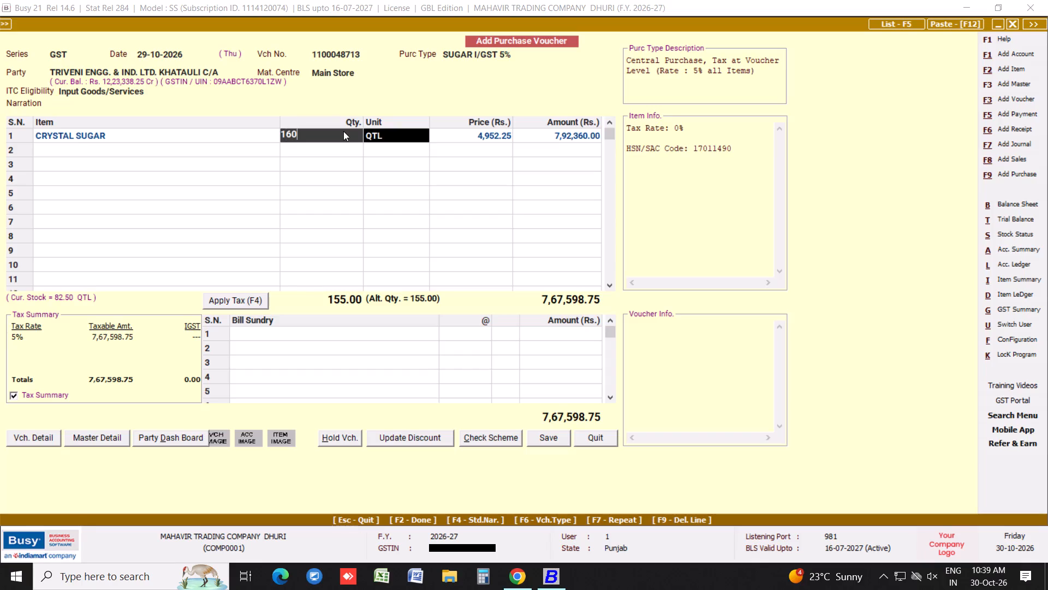
key(Return)
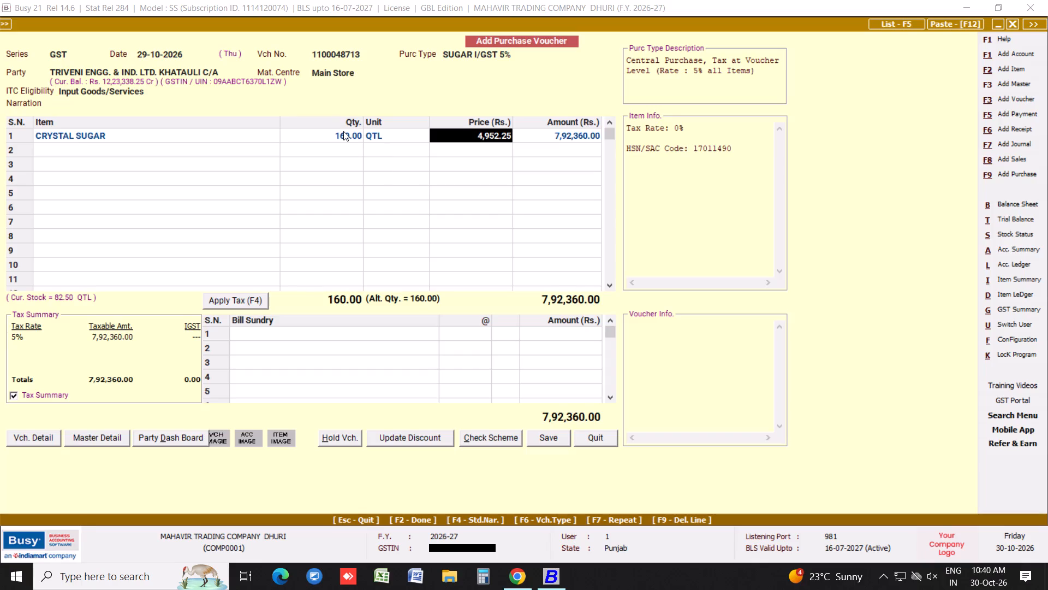
Apply the 5% IGST and save the purchase voucher, skipping the transport details.
click(252, 294)
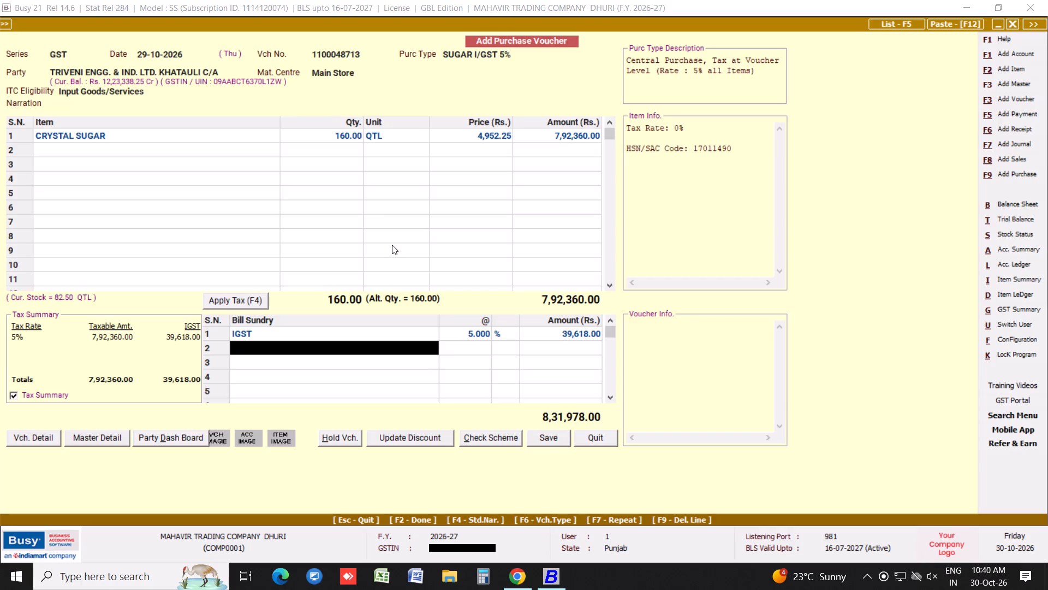
click(555, 430)
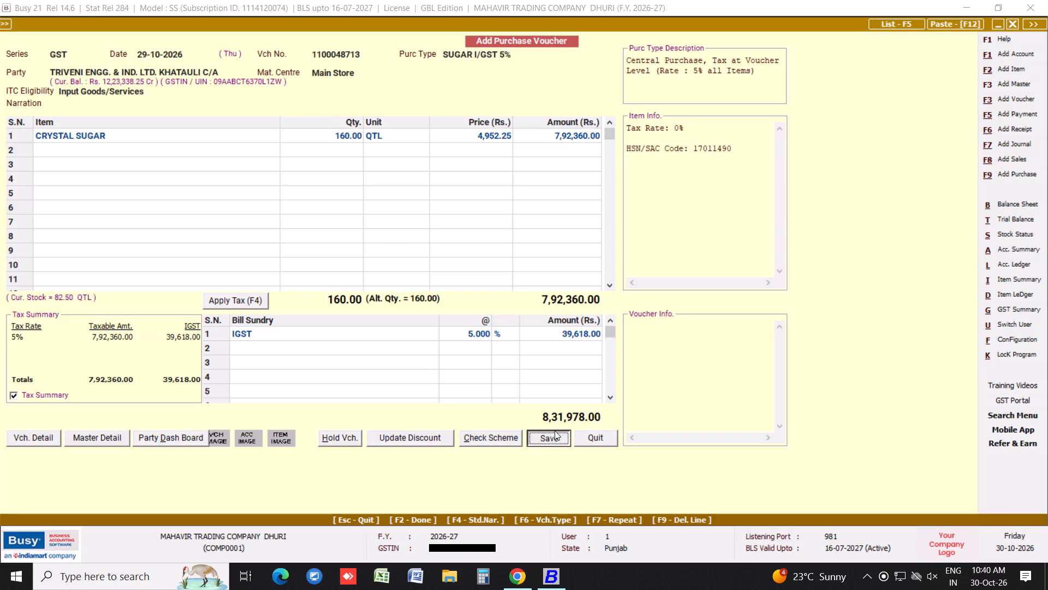
click(523, 329)
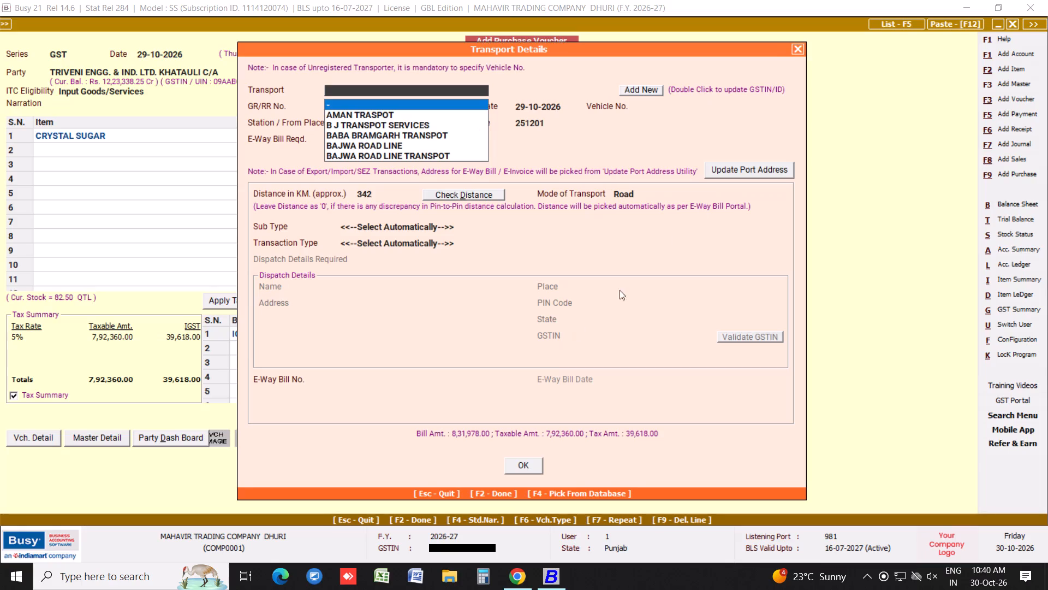
click(795, 46)
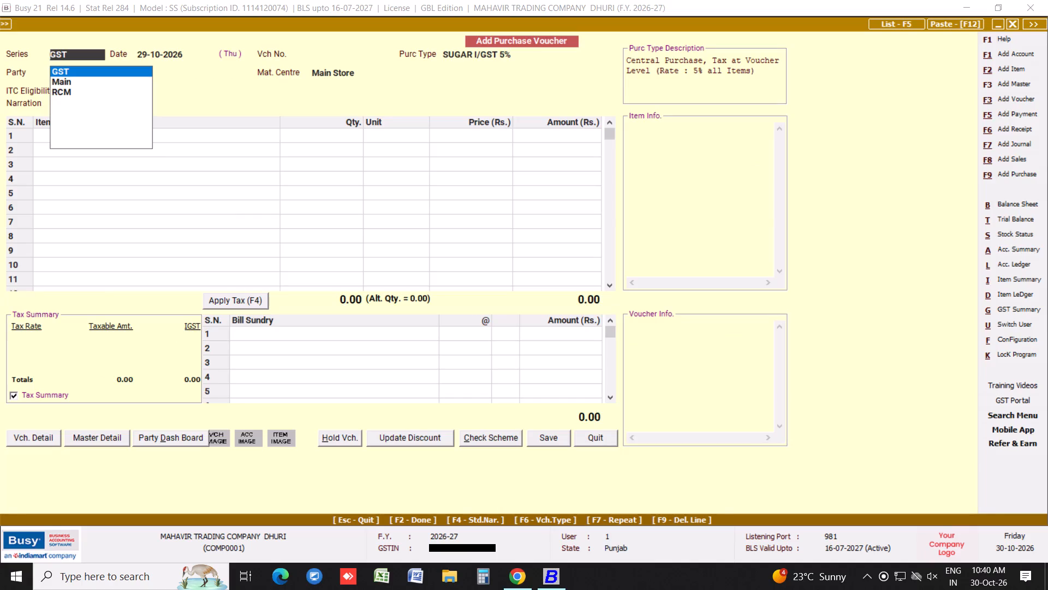
Start another GST series purchase voucher dated 29-10-2026 and begin its voucher number with 11000.
key(Return)
key(Tab)
key(Return)
key(Tab)
key(Return)
key(Tab)
key(Return)
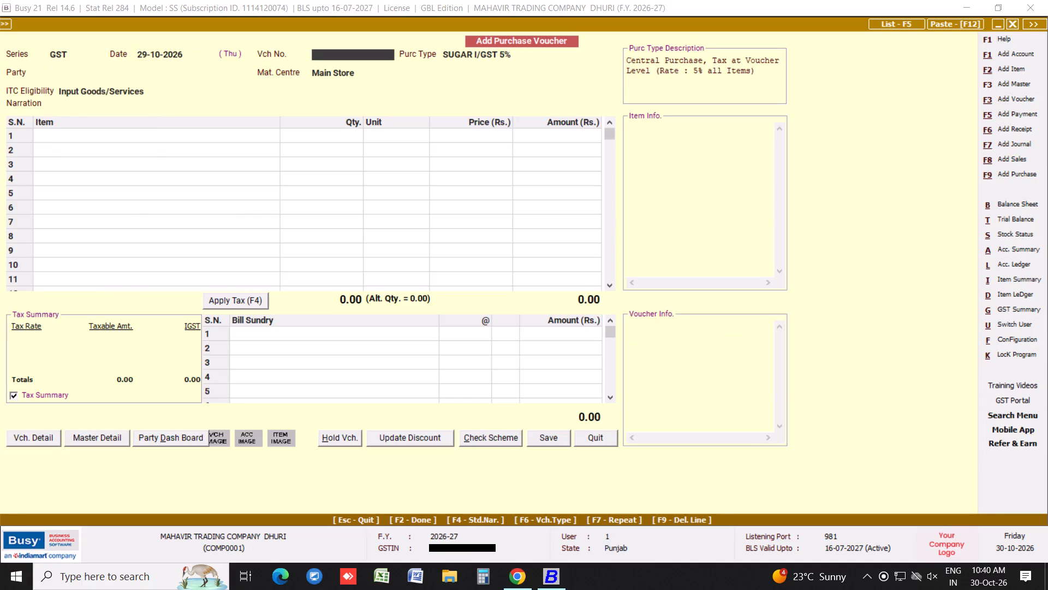
text(11000)
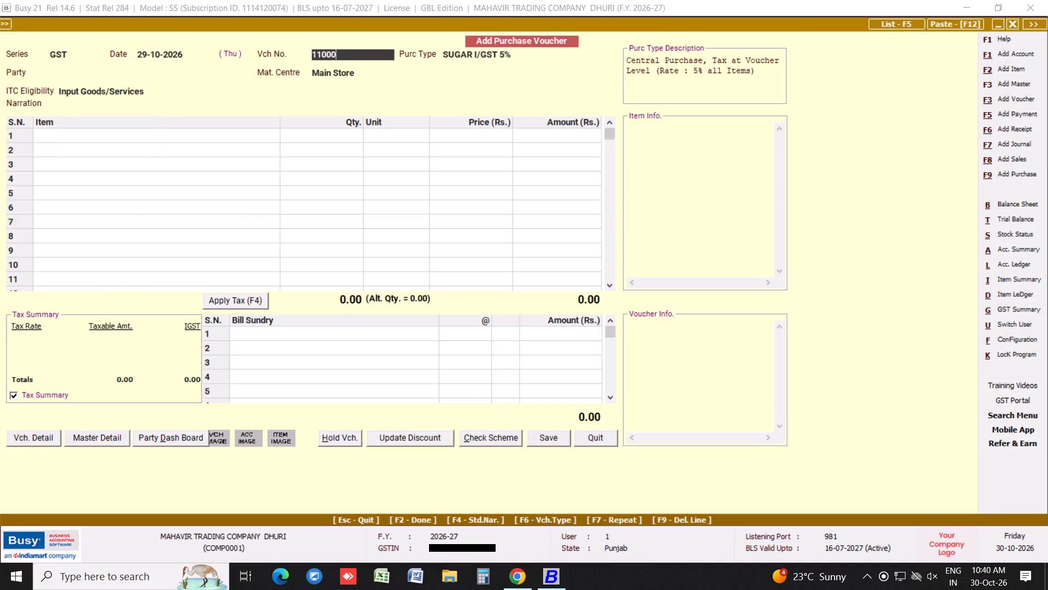
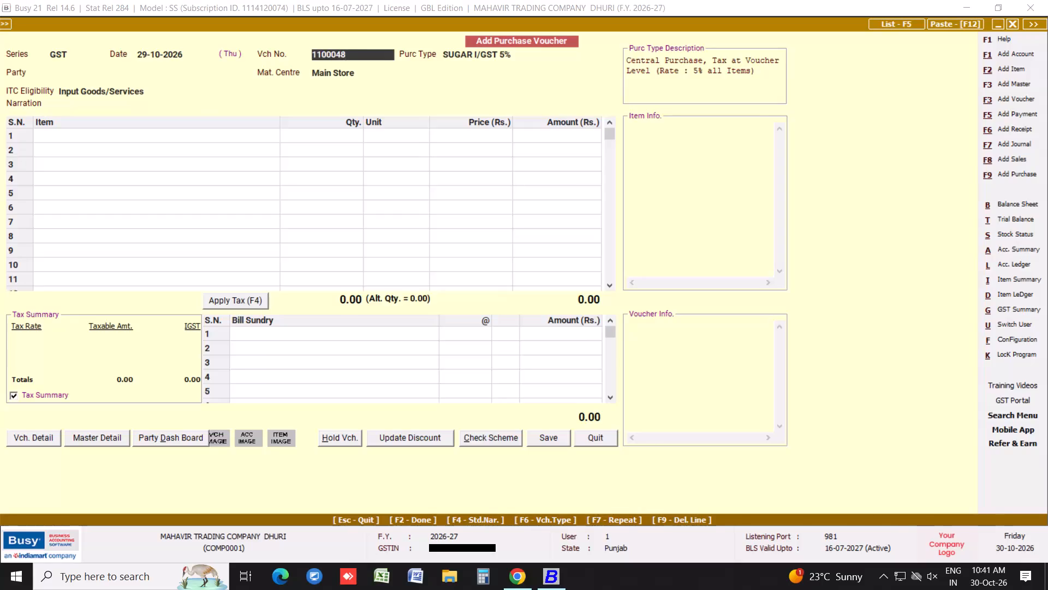
text(704)
key(Return)
key(Tab)
key(Return)
key(Tab)
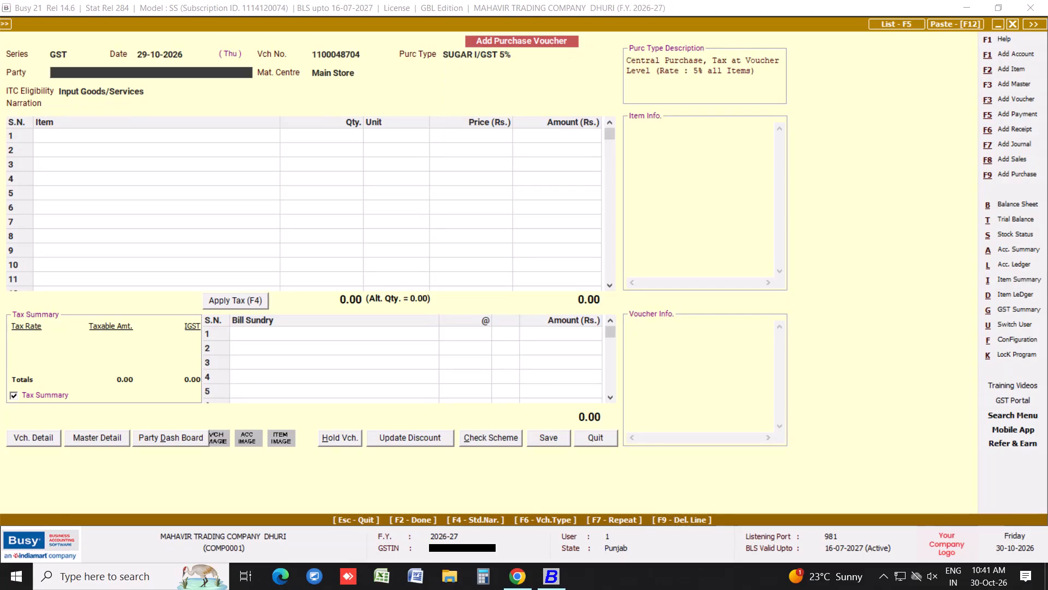
Set the party to TRIVENI ENGG. & IND. LTD. KHATAULI C/A, keeping Main Store and Input Goods/Services with no narration.
text(KHAT)
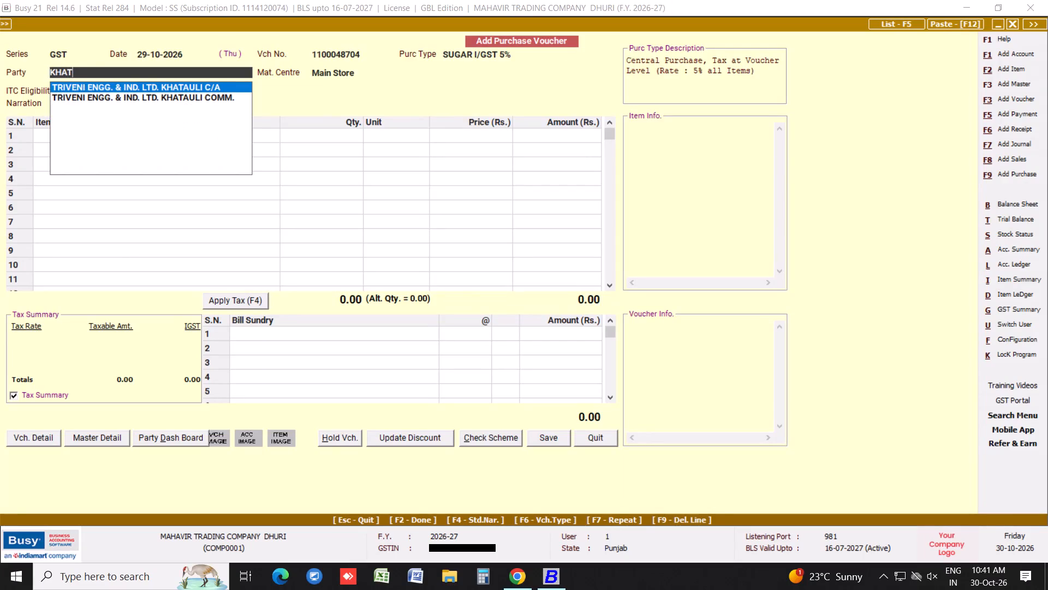
key(Return)
key(Tab)
key(Return)
key(Tab)
key(Return)
key(Tab)
key(Return)
key(Tab)
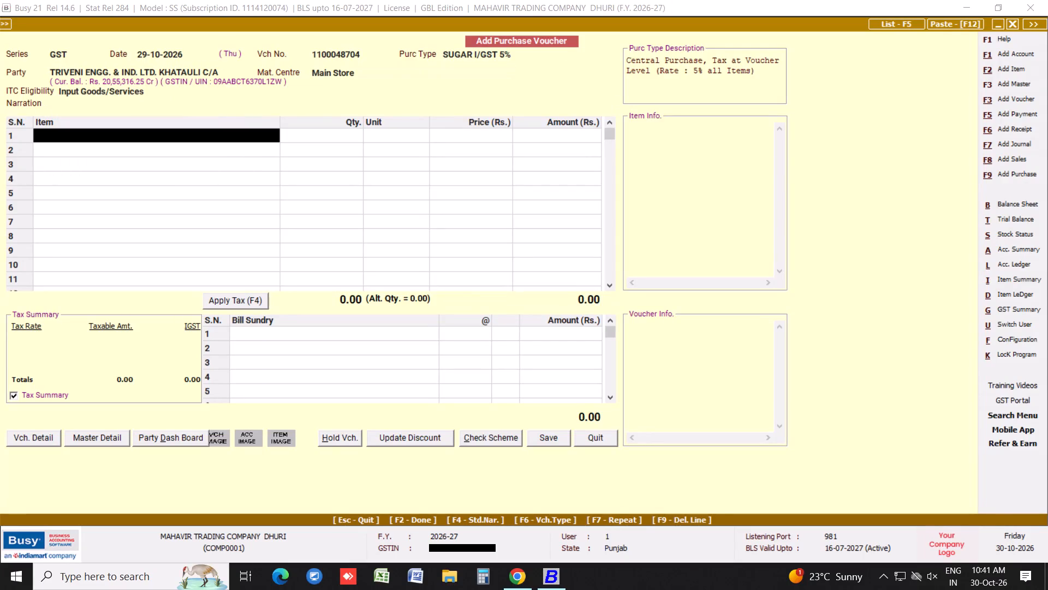
Add a CRYSTAL SUGAR line with quantity 100 QTL at a price of Rs. 4,952.25.
text(CR)
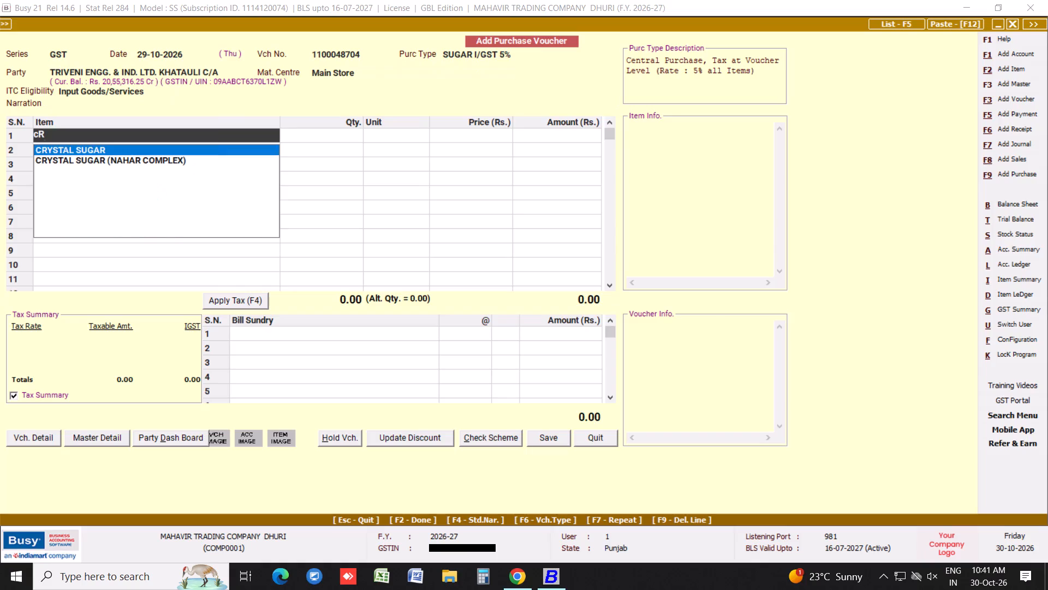
key(Return)
key(Return)
key(Return)
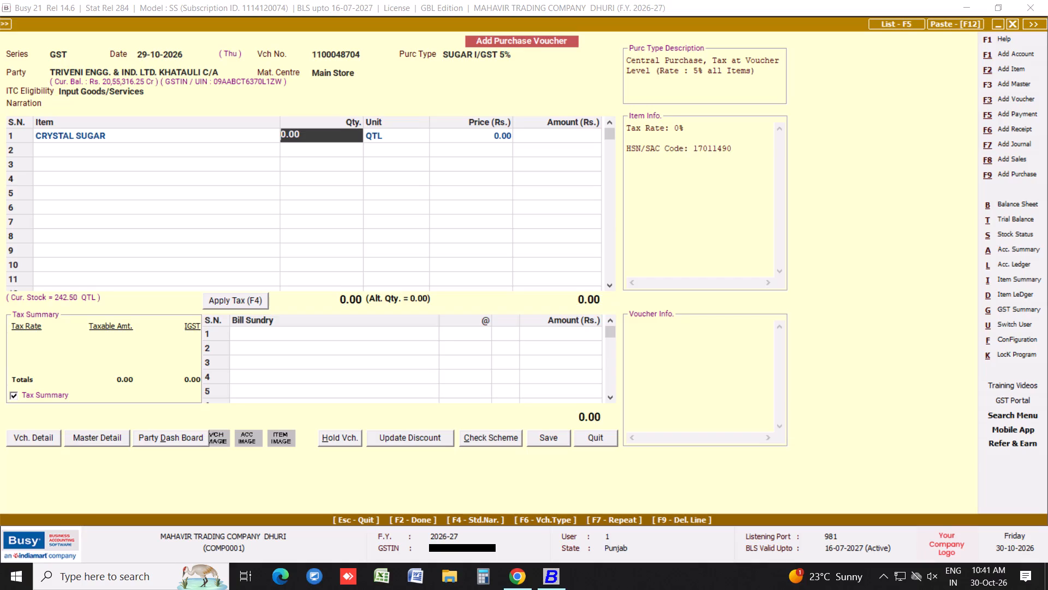
text(100)
key(Return)
key(Return)
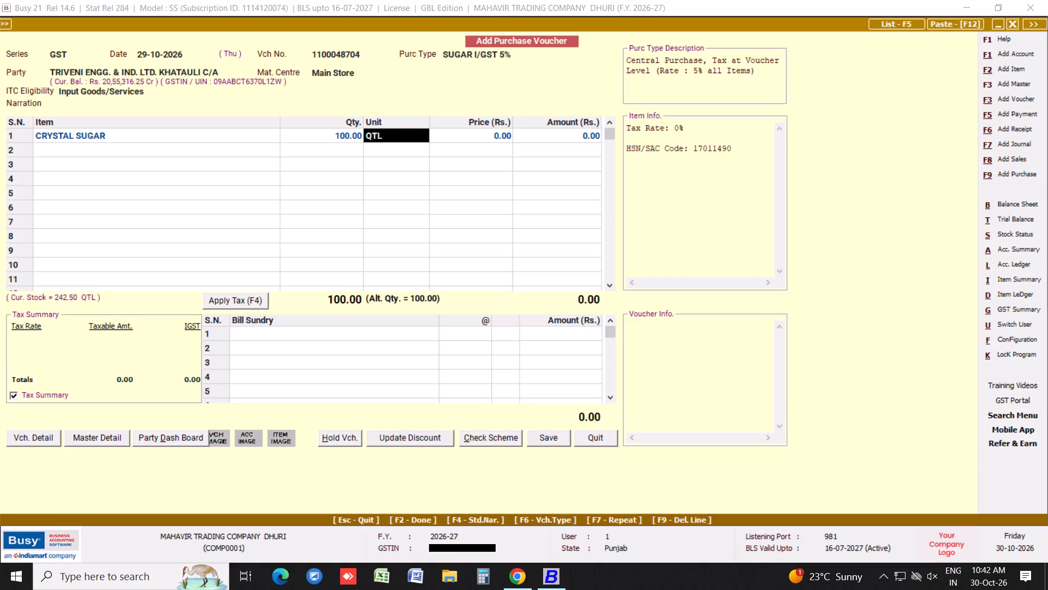
text(448)
key(BackSpace)
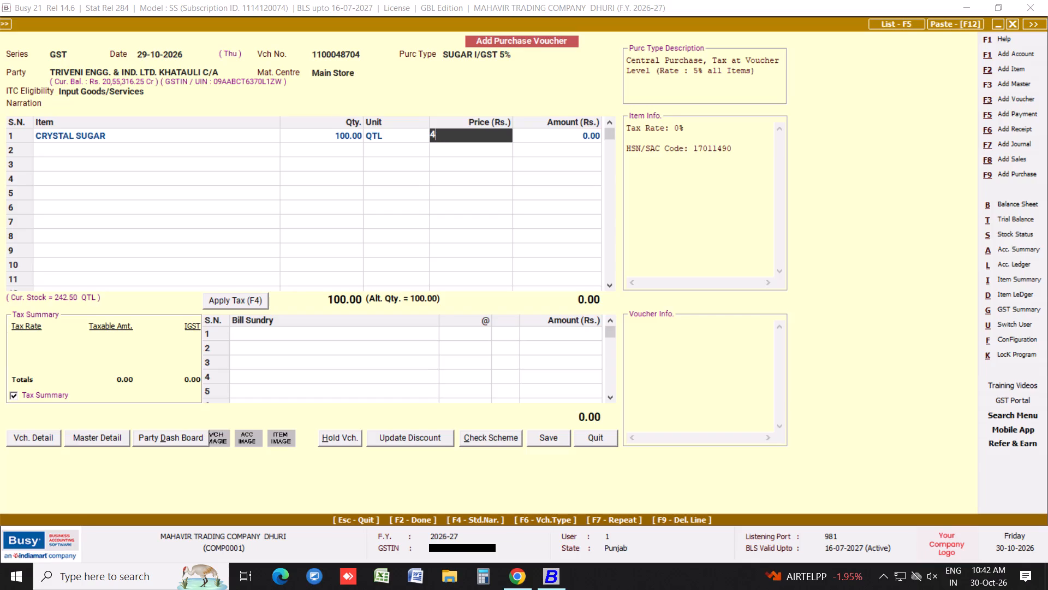
text(952.25)
key(Return)
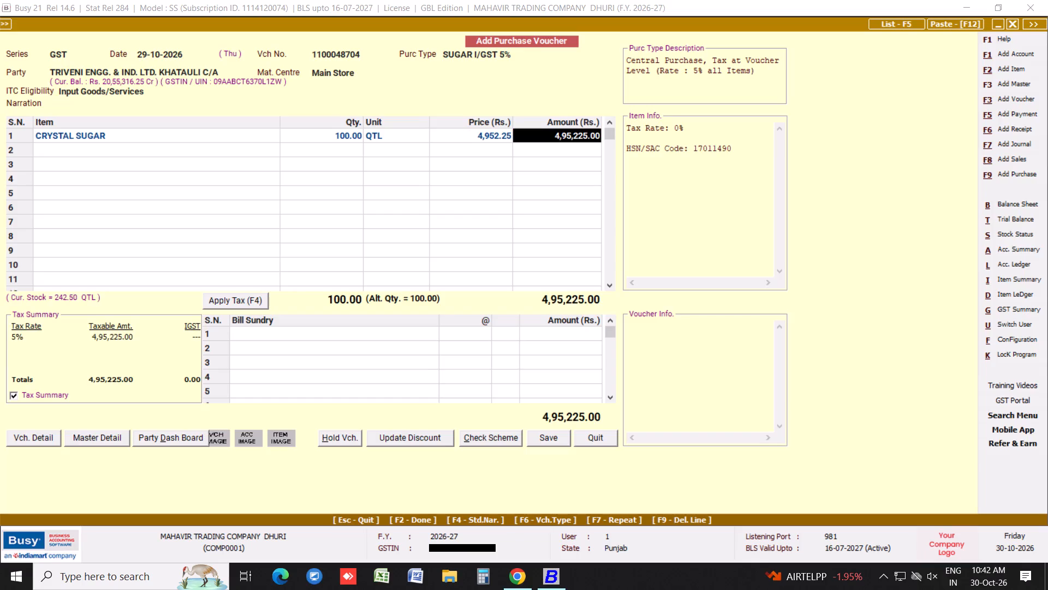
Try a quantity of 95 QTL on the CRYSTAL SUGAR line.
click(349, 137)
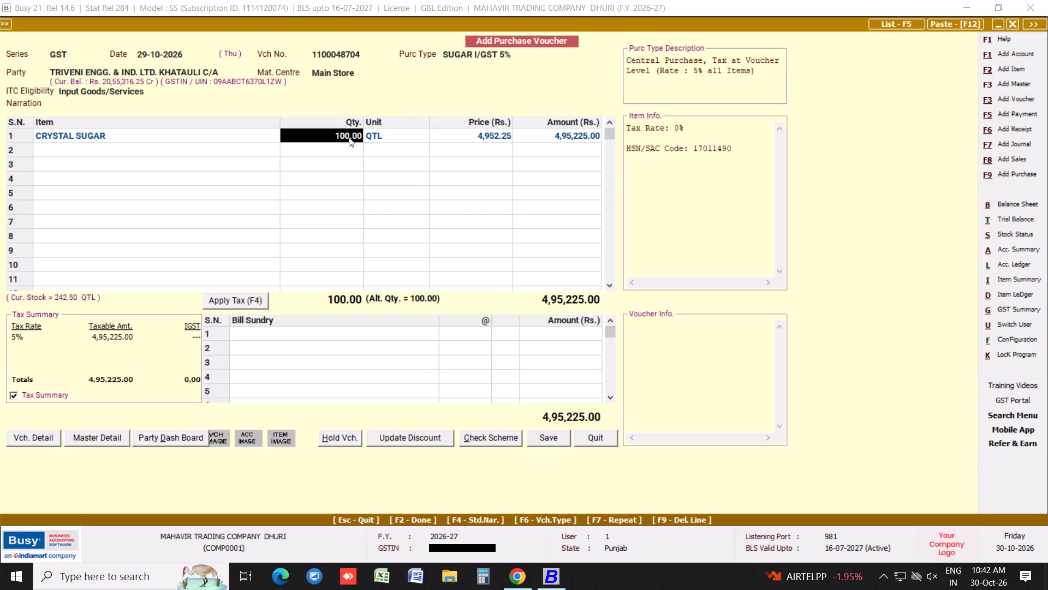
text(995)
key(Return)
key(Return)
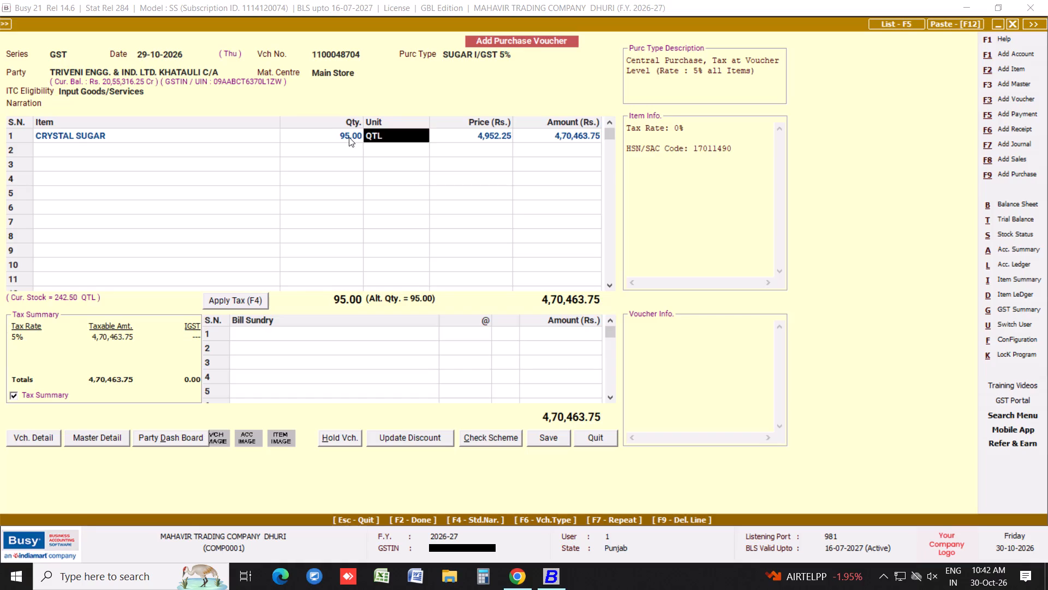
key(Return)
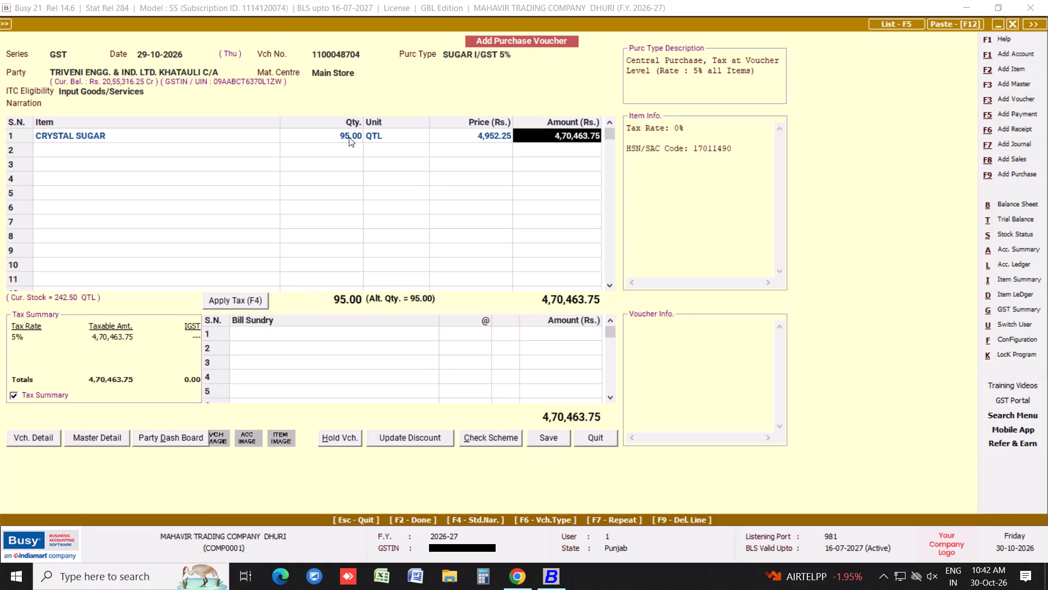
Set the CRYSTAL SUGAR line's quantity to 90 QTL.
click(349, 137)
text(990)
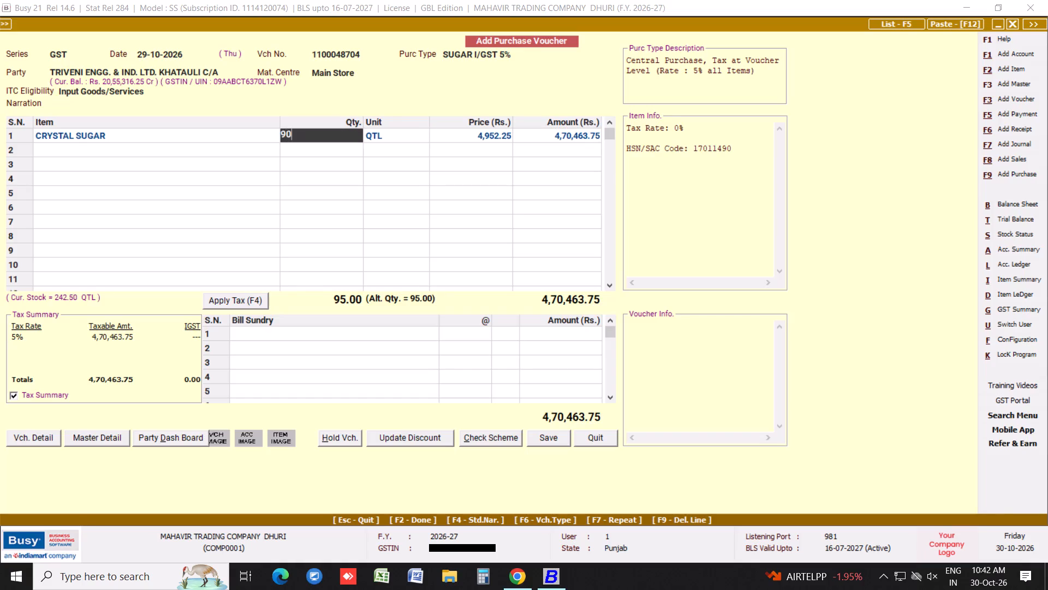
key(Return)
key(Return)
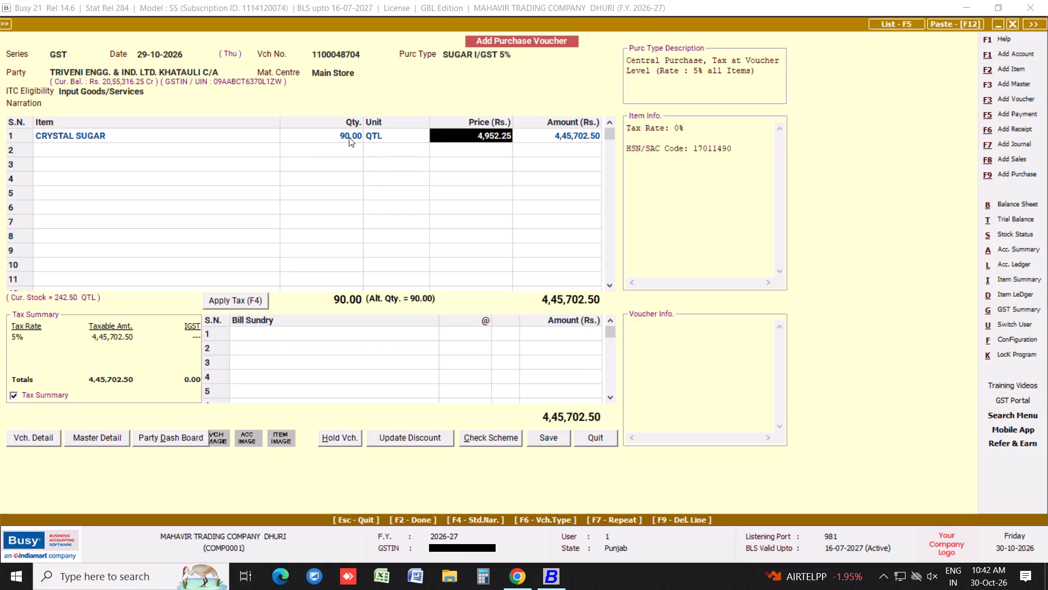
Apply the 5% IGST to the voucher and round its amount to Rs. 22,285.
click(229, 298)
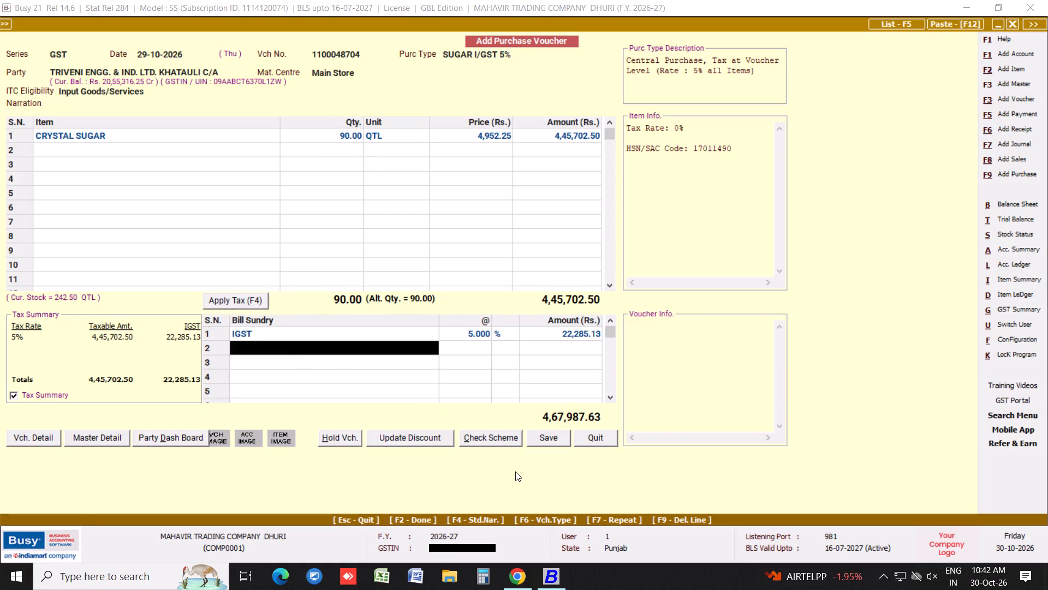
click(594, 336)
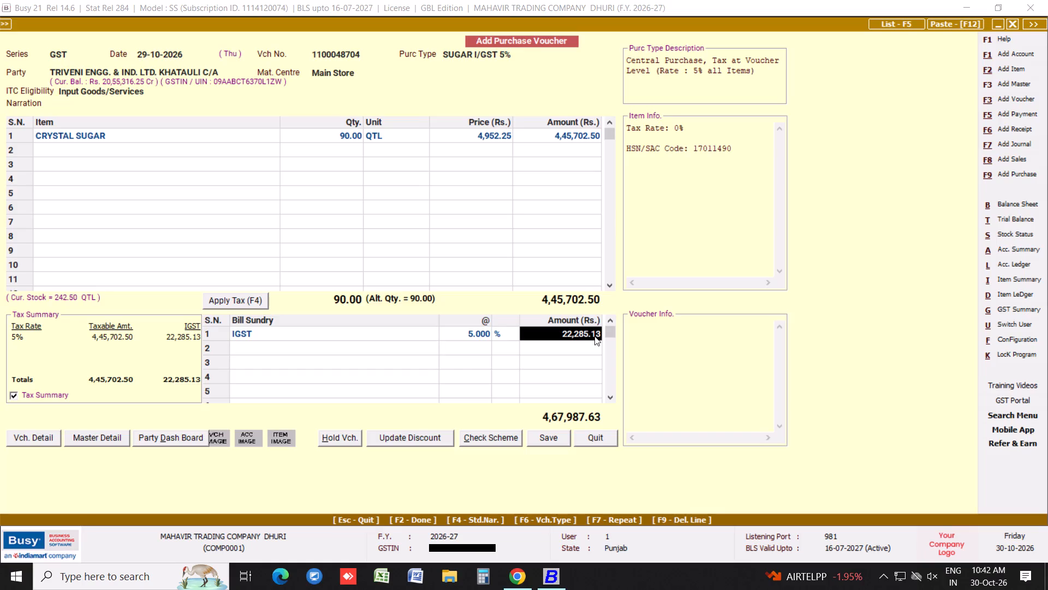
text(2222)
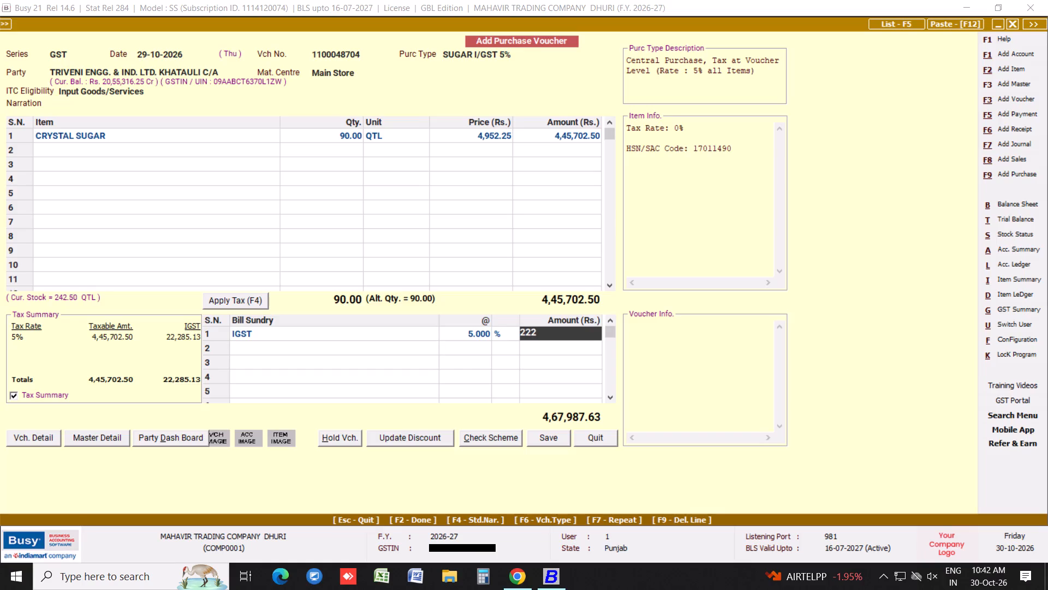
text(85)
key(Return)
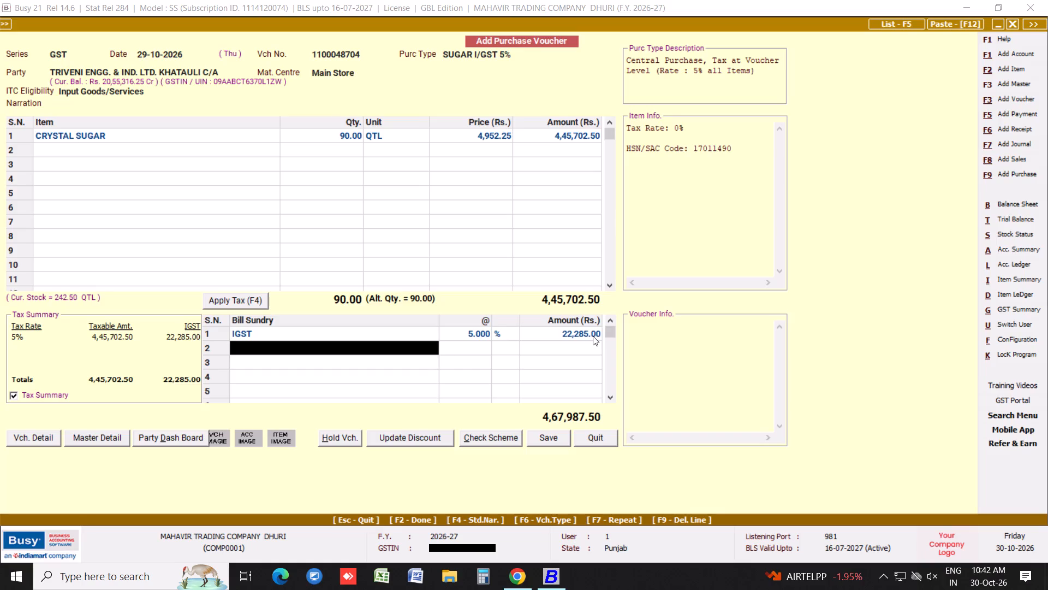
Save the purchase voucher, accepting the GST reporting details and skipping the transport details.
click(544, 435)
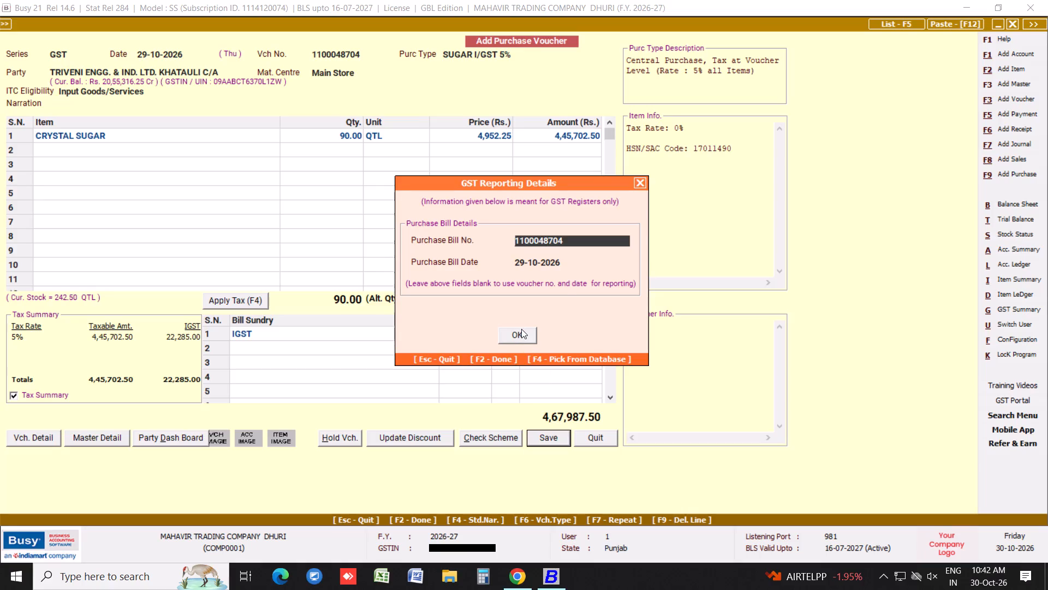
click(521, 329)
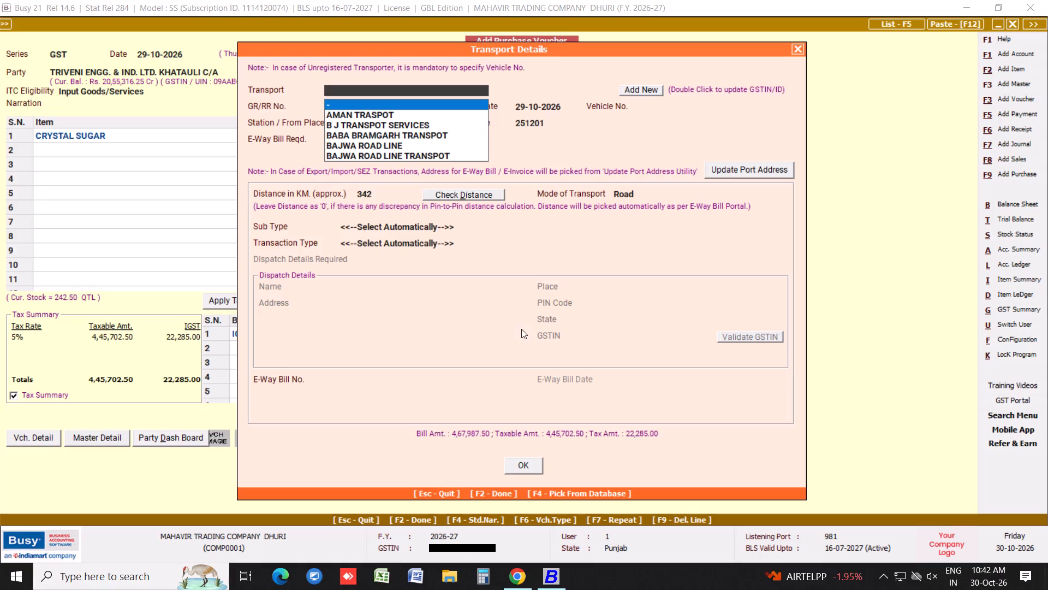
click(800, 47)
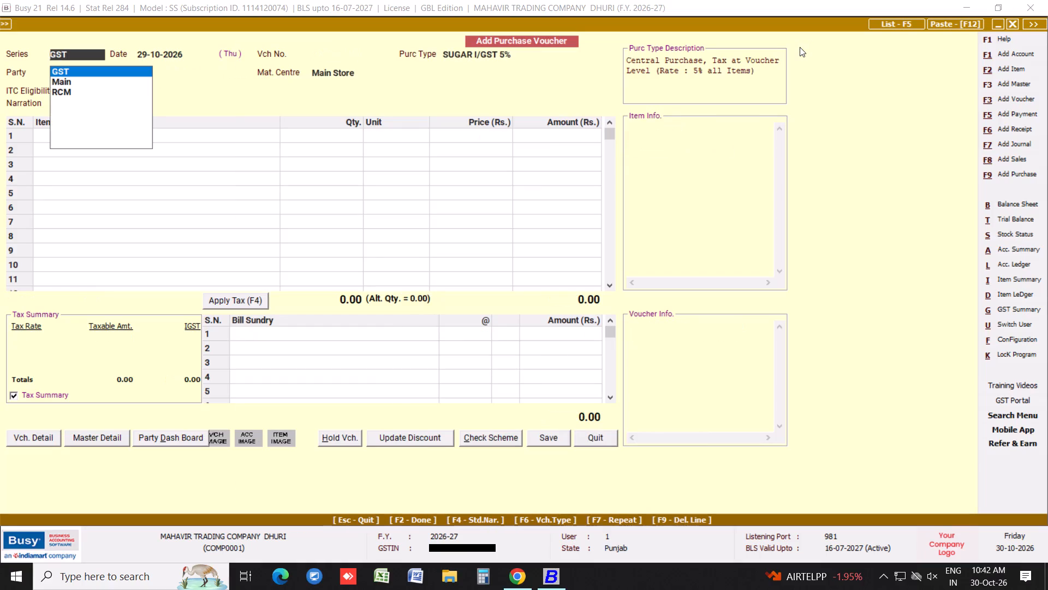
key(g)
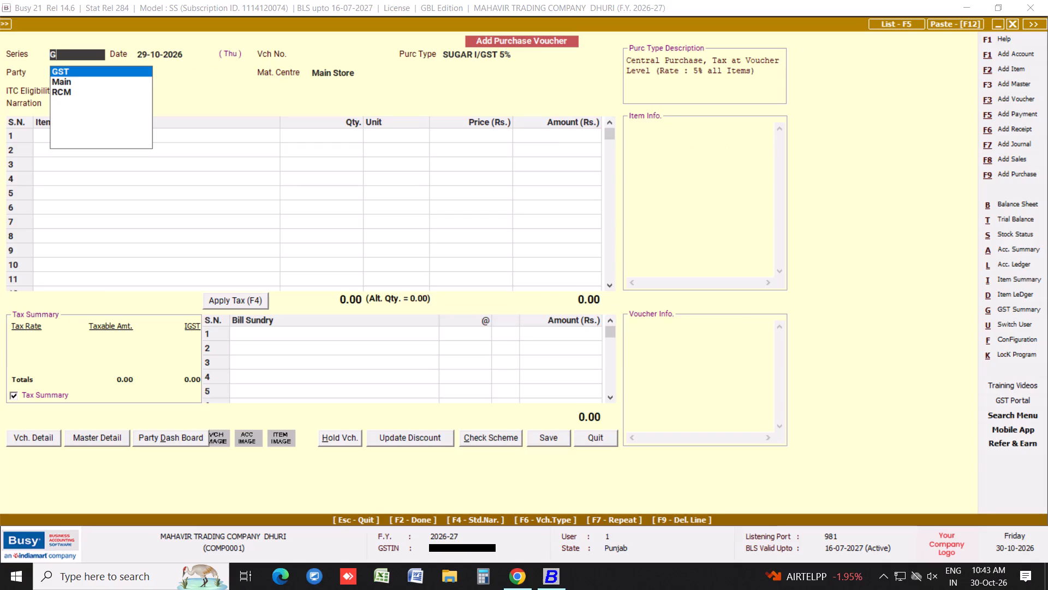
key(Return)
key(Tab)
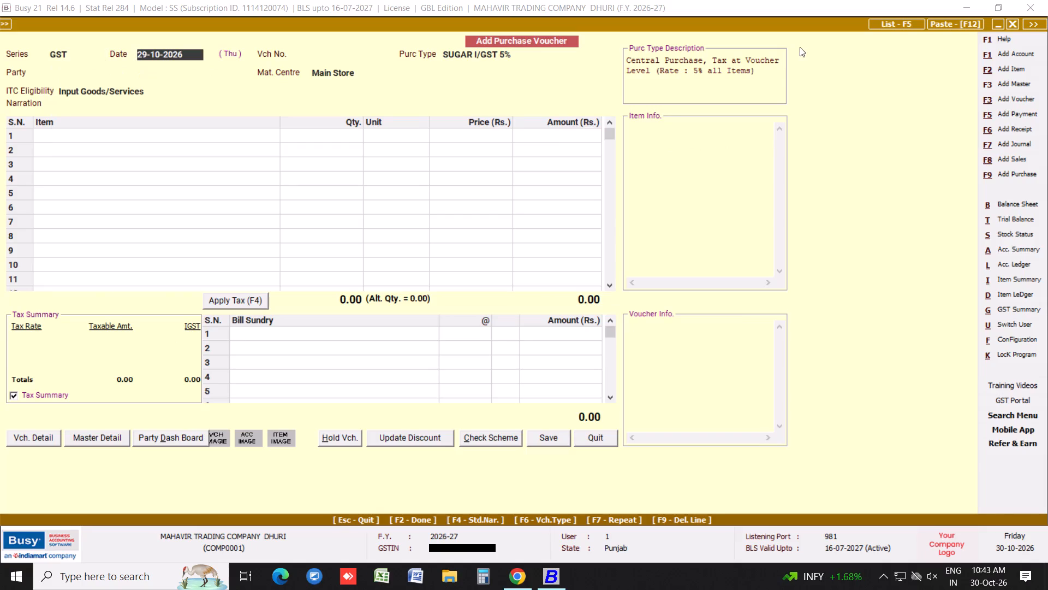
key(Return)
key(Tab)
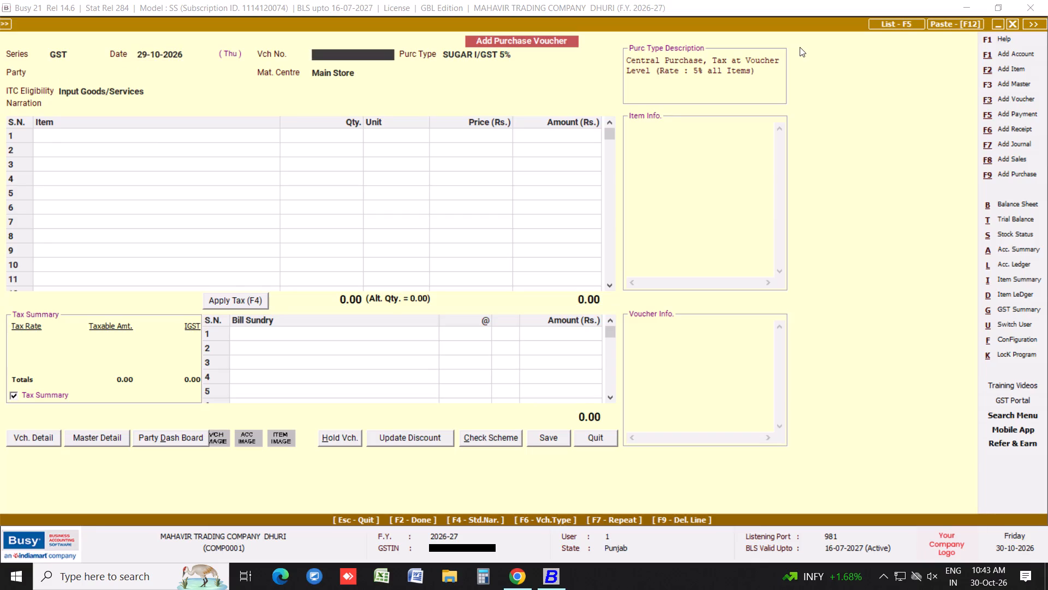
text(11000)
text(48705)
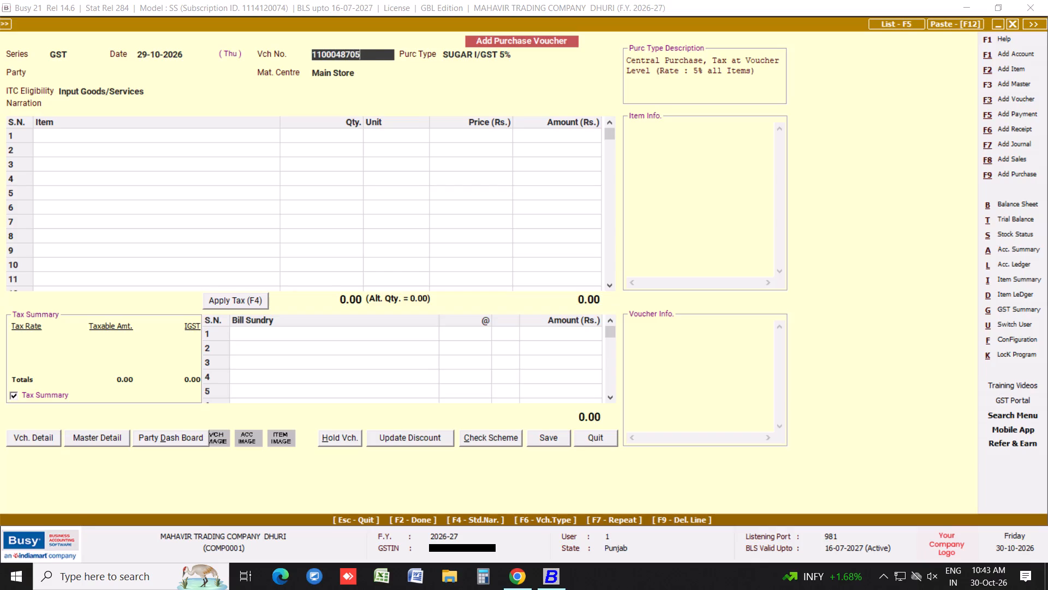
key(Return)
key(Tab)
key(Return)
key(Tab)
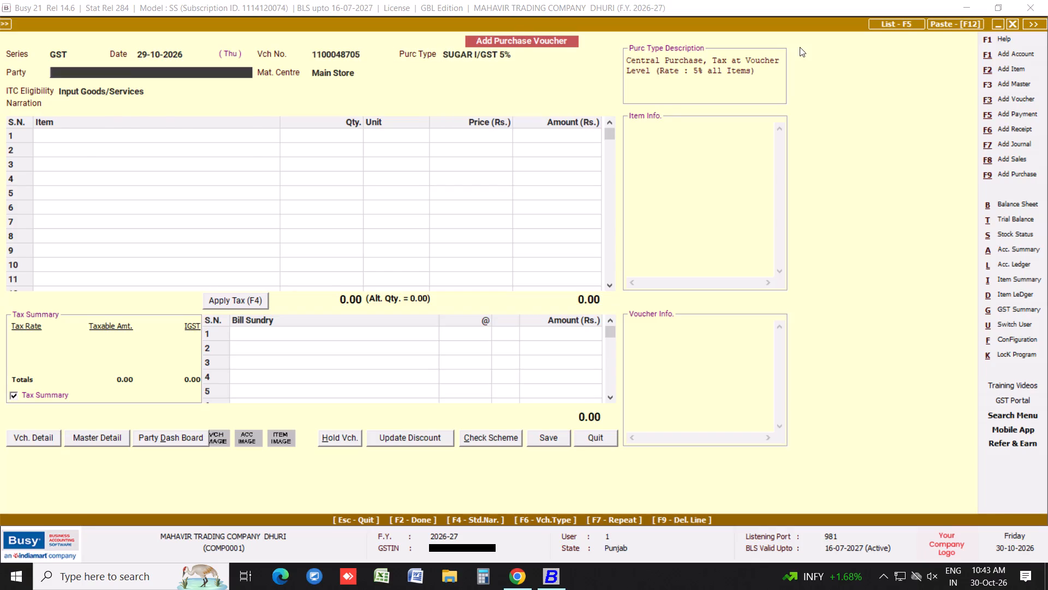
Set the party to TRIVENI ENGG. & IND. LTD. KHATAULI C/A, keeping Main Store and Input Goods/Services with no narration.
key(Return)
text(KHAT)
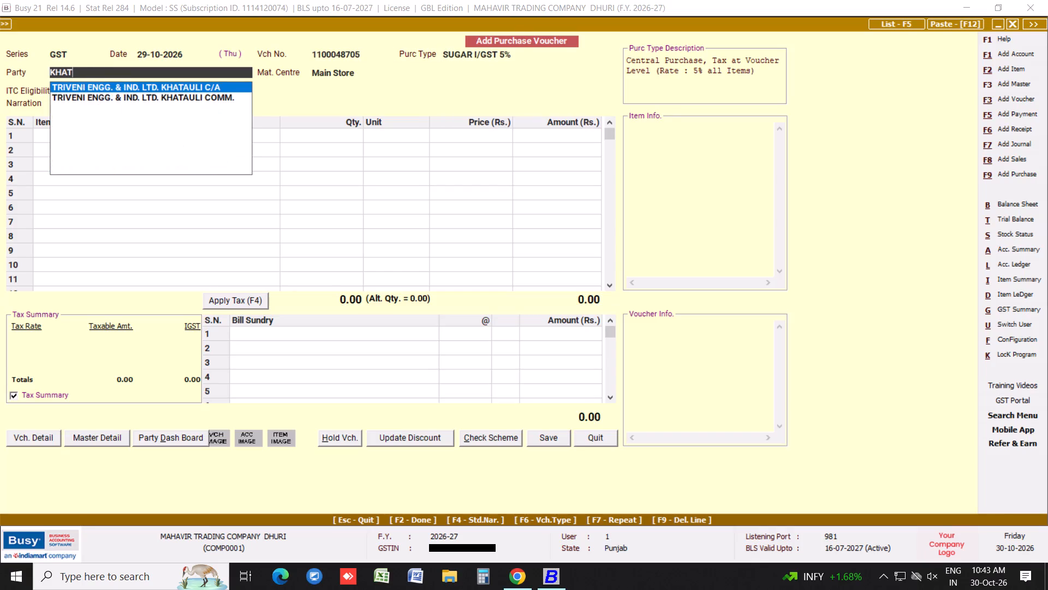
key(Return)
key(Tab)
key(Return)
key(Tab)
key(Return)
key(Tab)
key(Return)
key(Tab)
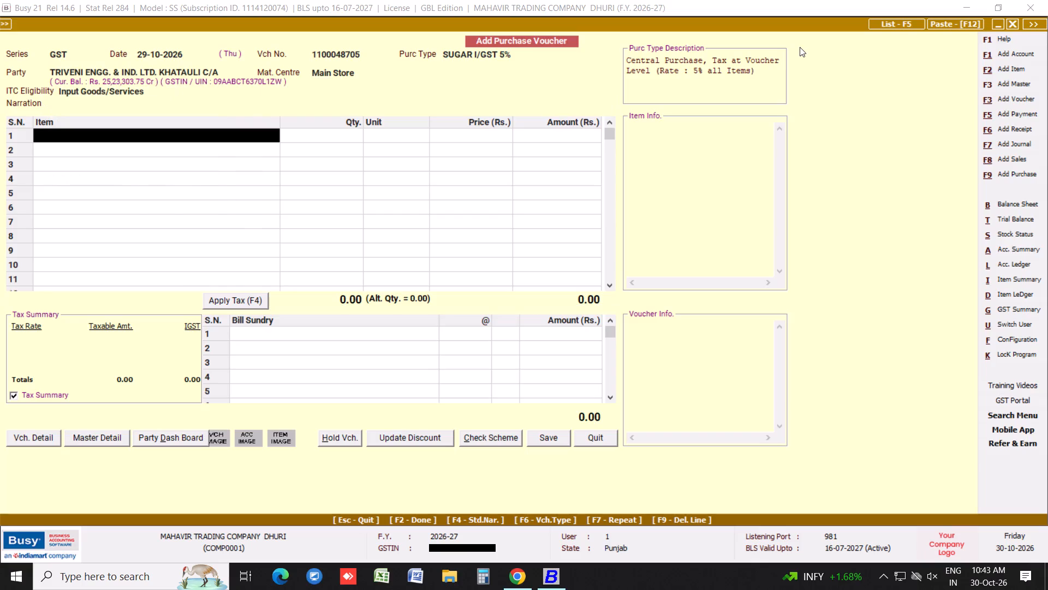
Add a CRYSTAL SUGAR line with quantity 150 QTL at a price of Rs. 4,952.25.
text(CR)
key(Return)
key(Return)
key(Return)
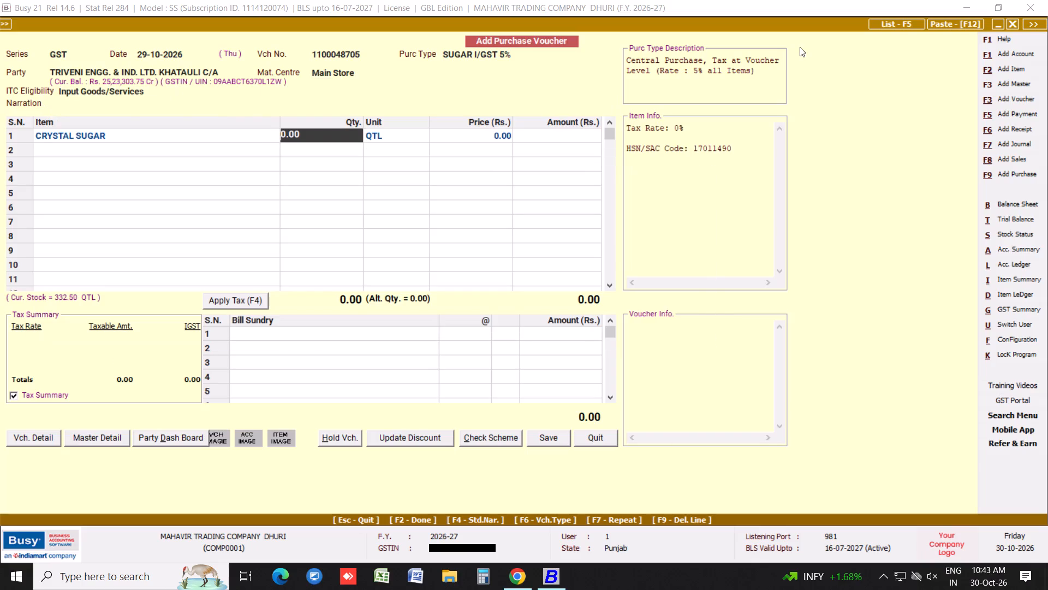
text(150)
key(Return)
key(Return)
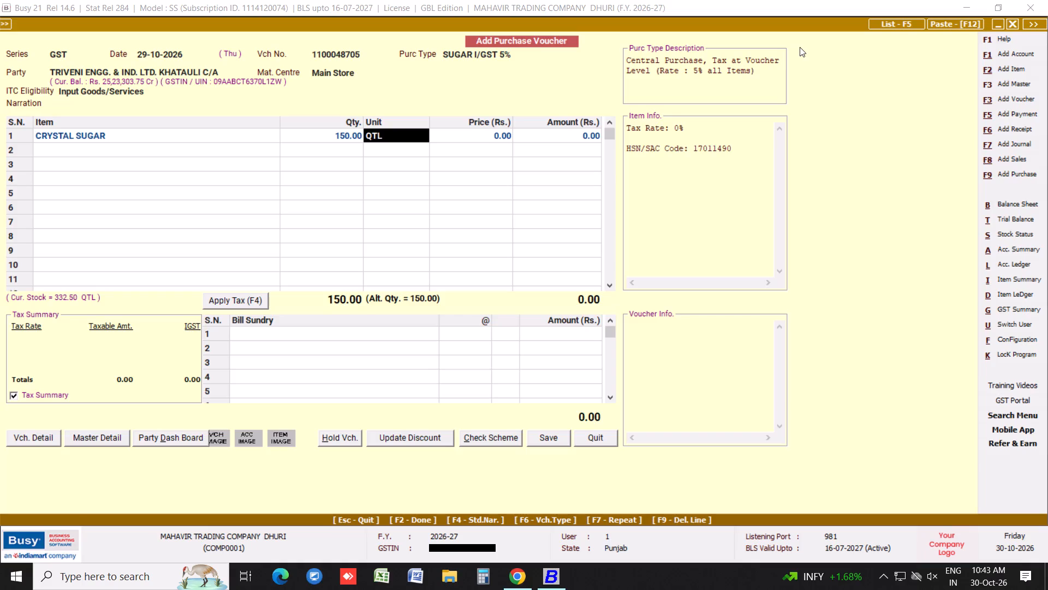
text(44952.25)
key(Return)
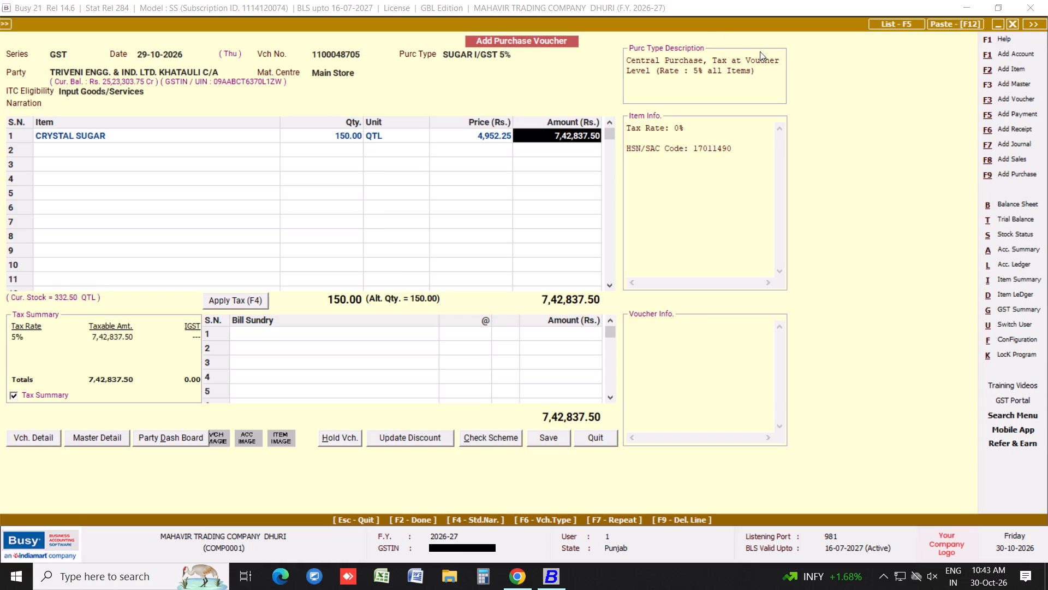
Set the CRYSTAL SUGAR line's quantity to 160 QTL.
click(344, 129)
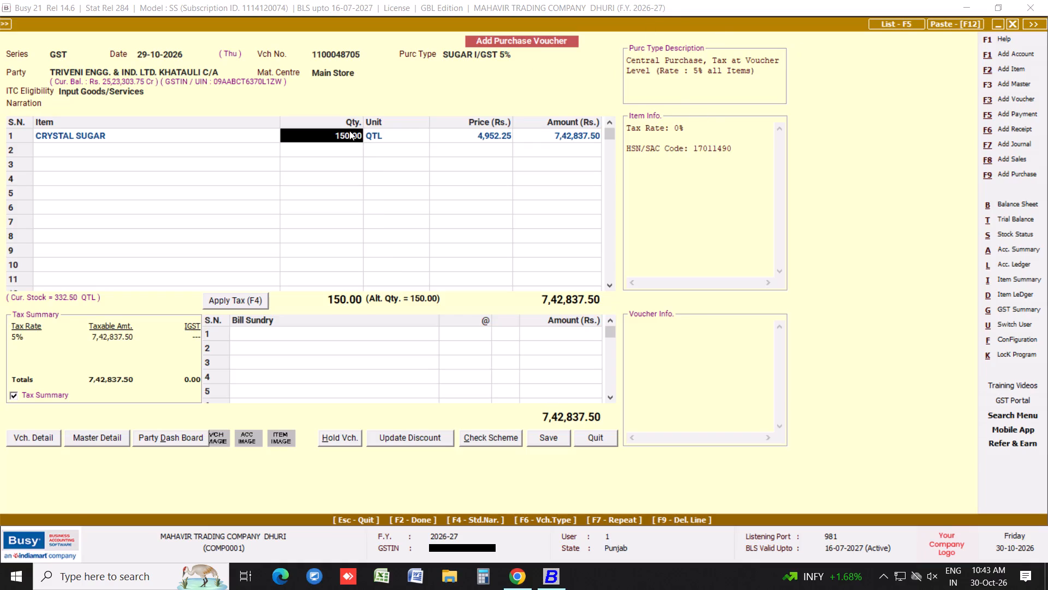
text(1160)
key(Return)
key(Return)
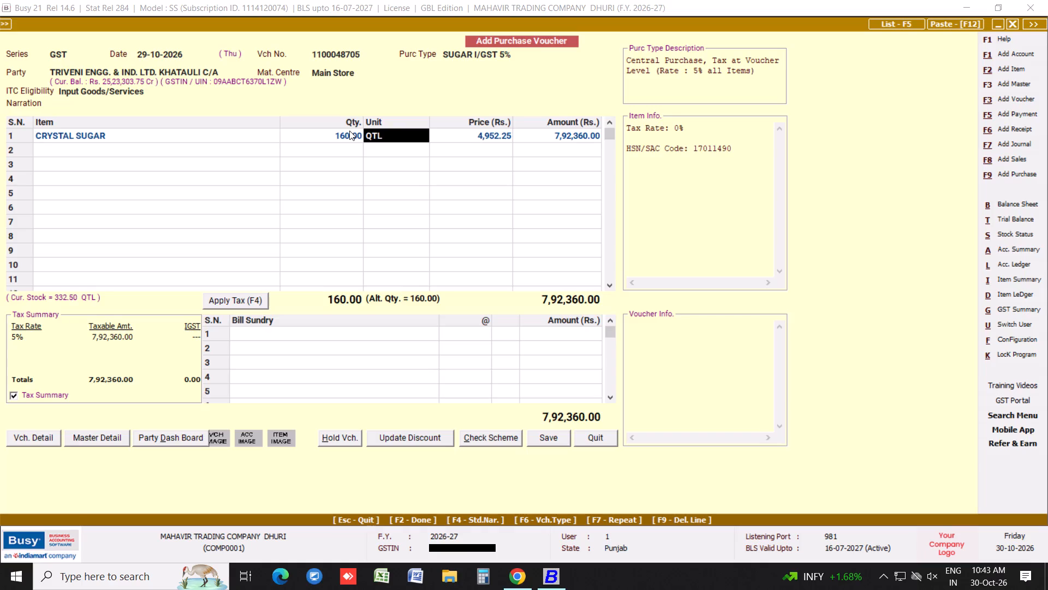
Apply the 5% IGST to the purchase voucher.
click(250, 296)
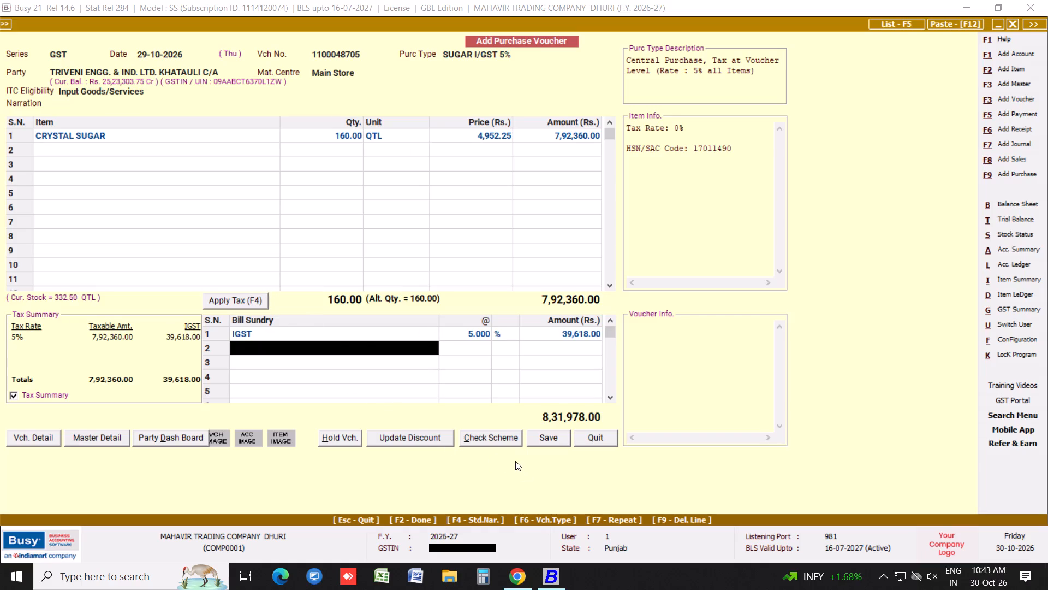
Save the 160 QTL purchase voucher with its bill details accepted and the transport details skipped.
click(544, 439)
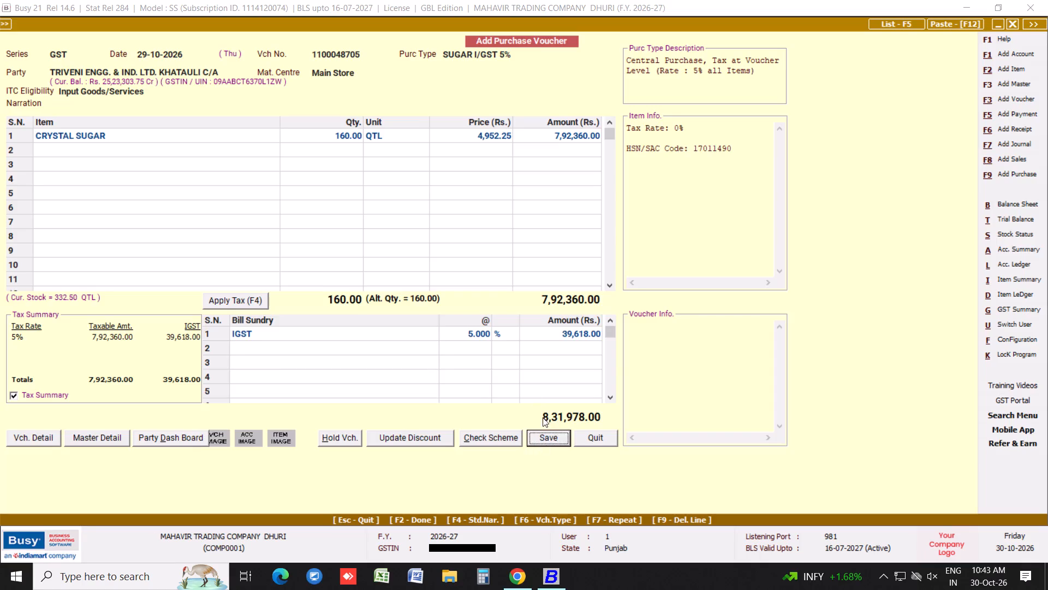
click(519, 329)
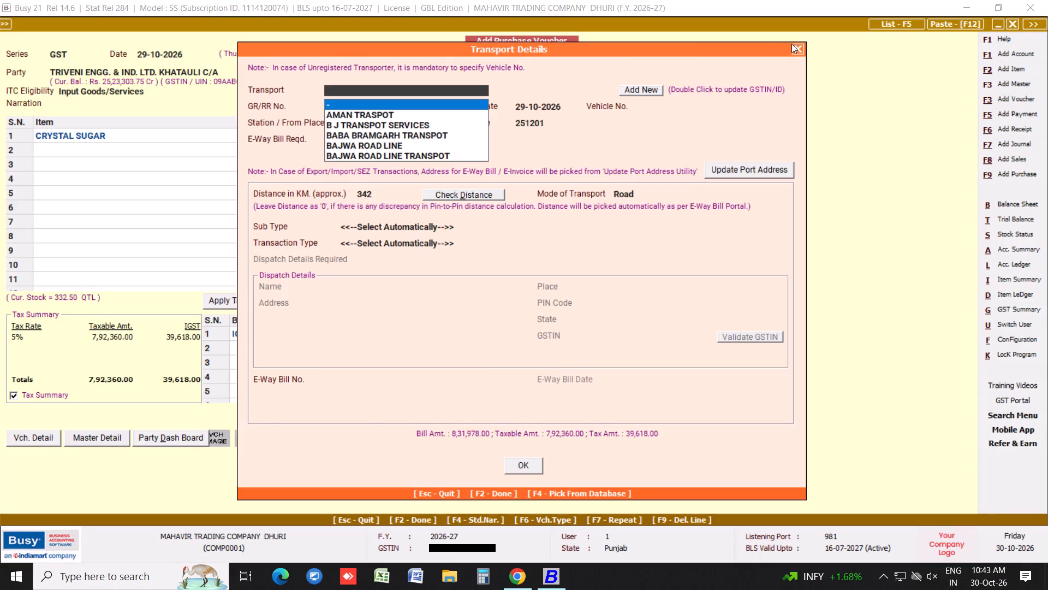
click(798, 44)
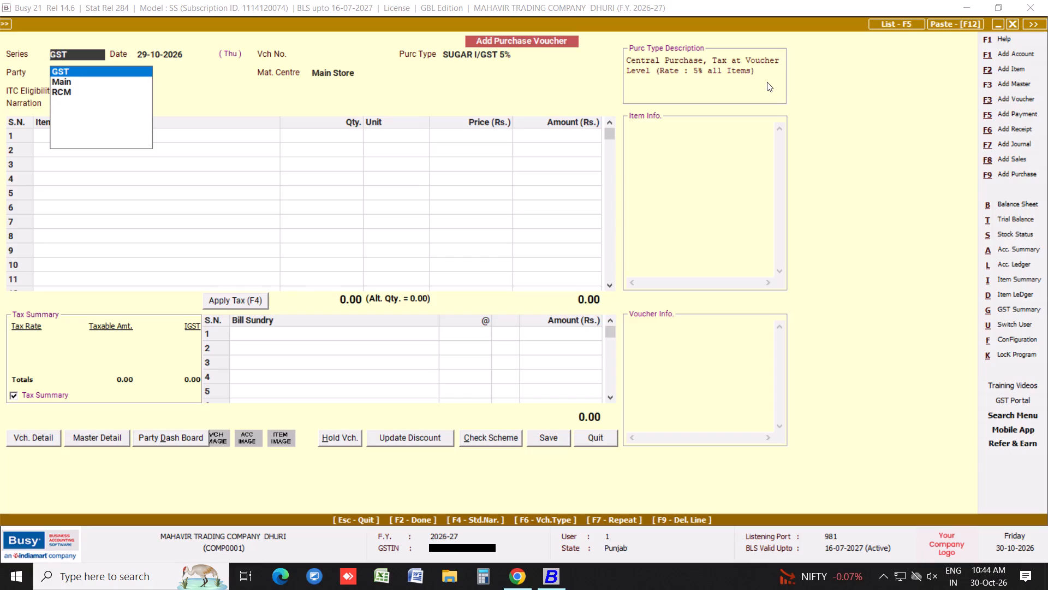
key(Return)
key(Tab)
key(Return)
key(Tab)
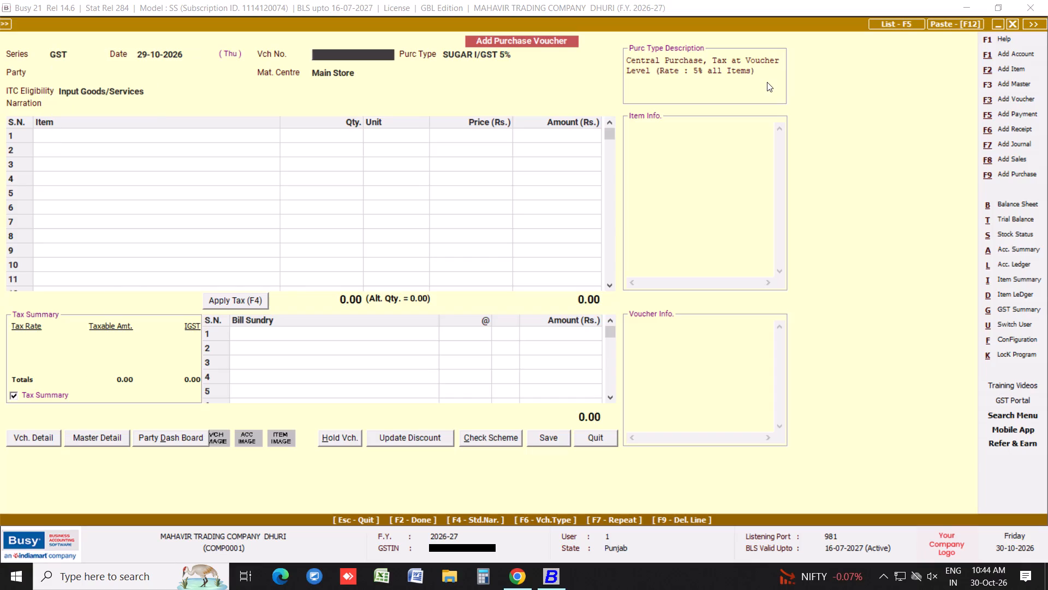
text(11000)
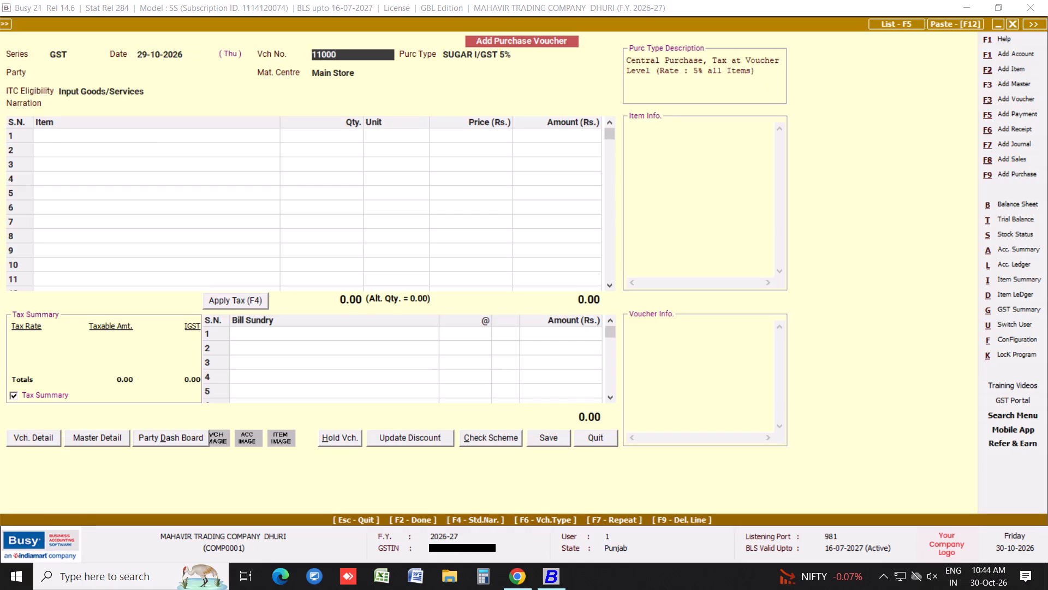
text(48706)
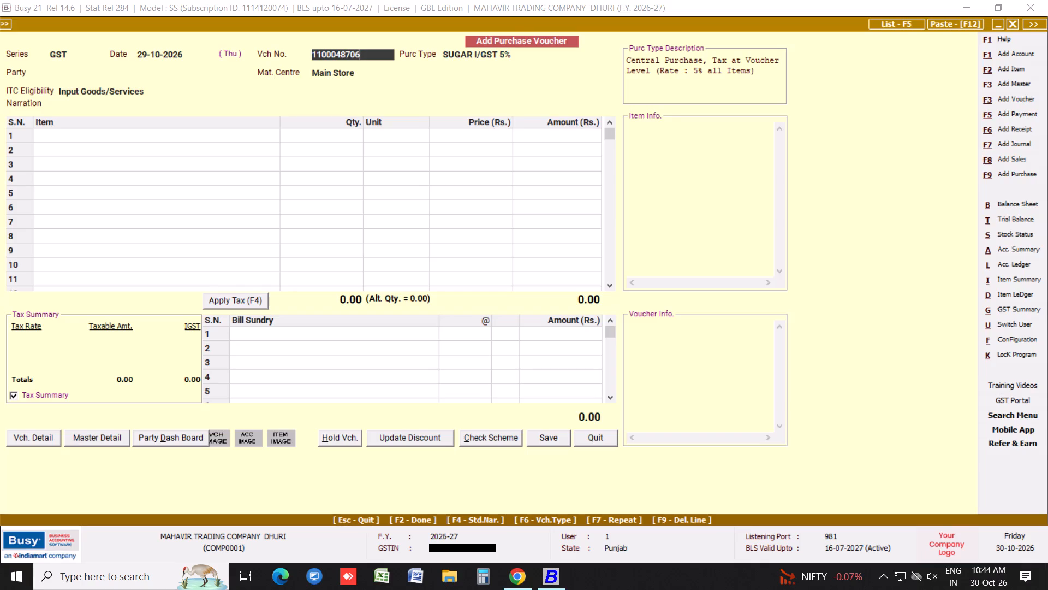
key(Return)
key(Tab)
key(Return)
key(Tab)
Set the party to TRIVENI ENGG. & IND. LTD. KHATAULI C/A, keeping Main Store and Input Goods/Services with no narration.
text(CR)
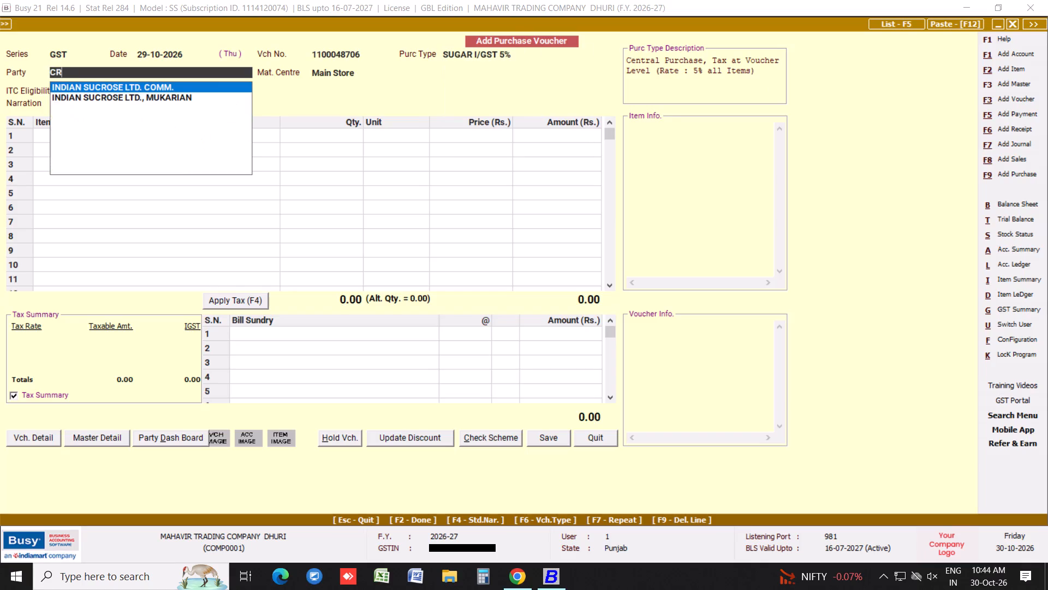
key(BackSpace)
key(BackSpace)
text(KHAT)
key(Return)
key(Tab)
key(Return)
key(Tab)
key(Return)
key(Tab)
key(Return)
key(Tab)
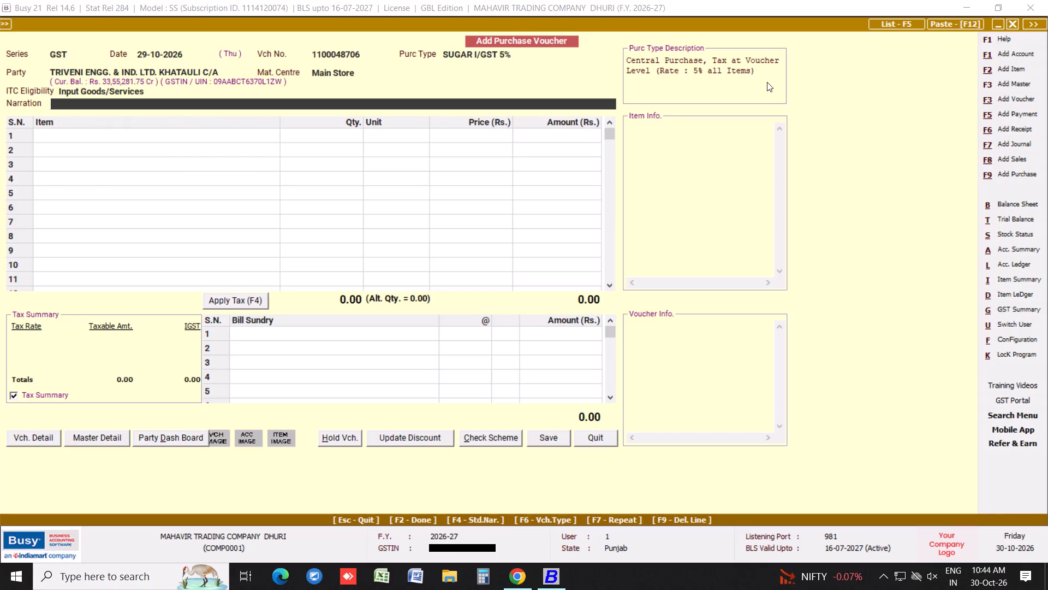
Add a CRYSTAL SUGAR line with quantity 60 QTL at a price of Rs. 4,952.25.
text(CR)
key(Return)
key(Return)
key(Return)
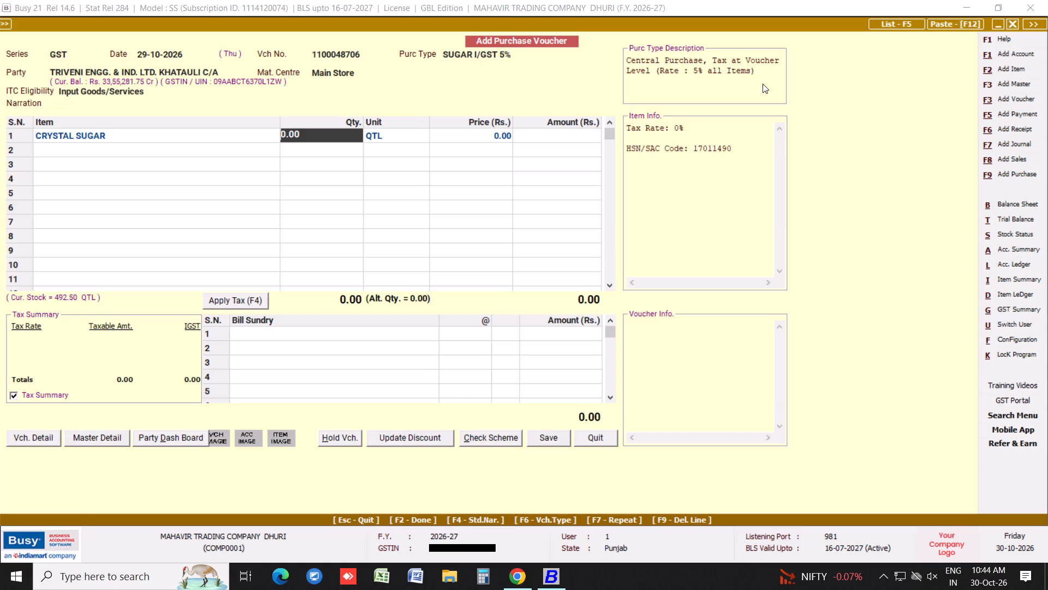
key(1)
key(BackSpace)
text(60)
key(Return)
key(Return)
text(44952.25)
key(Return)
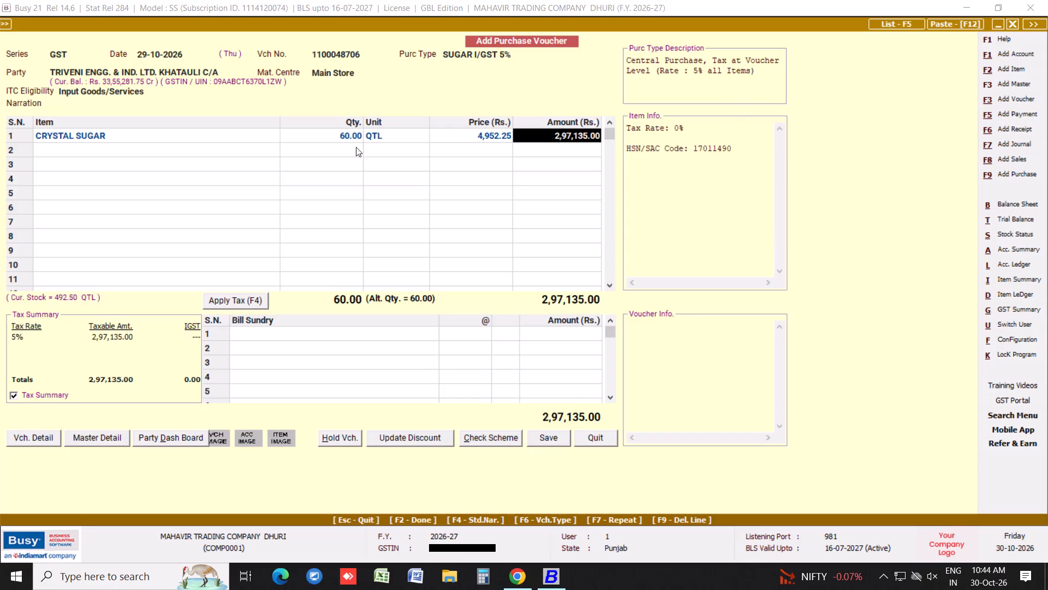
Set the CRYSTAL SUGAR line's quantity to 90 QTL.
click(347, 132)
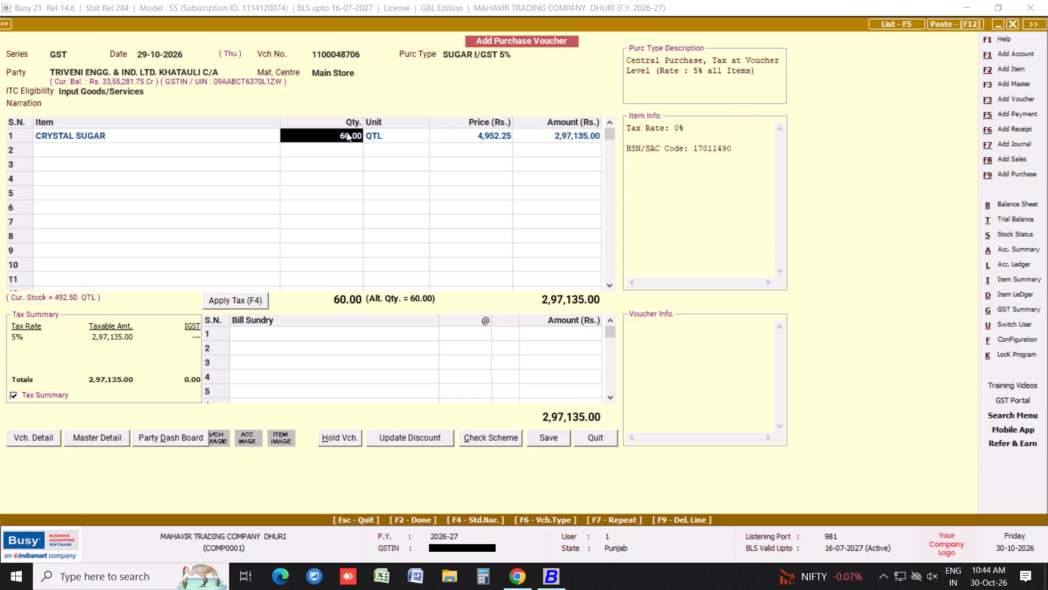
text(990)
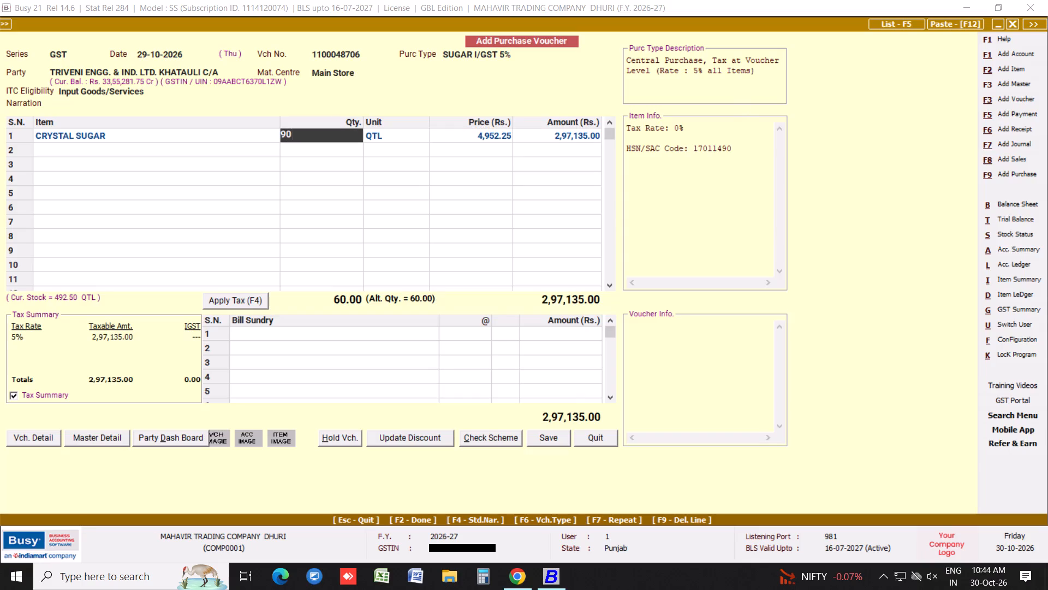
key(Return)
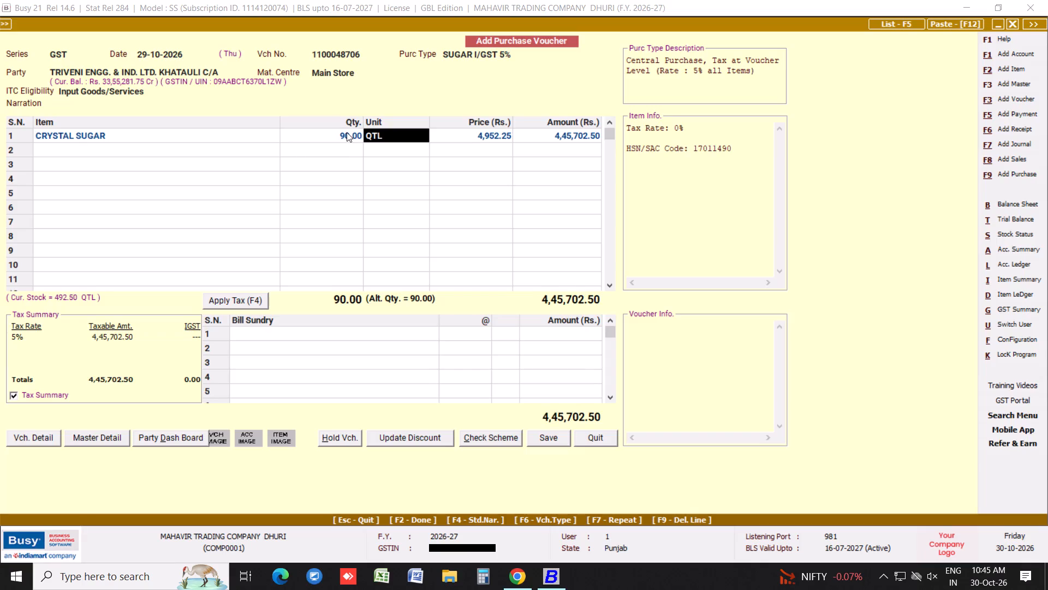
key(Return)
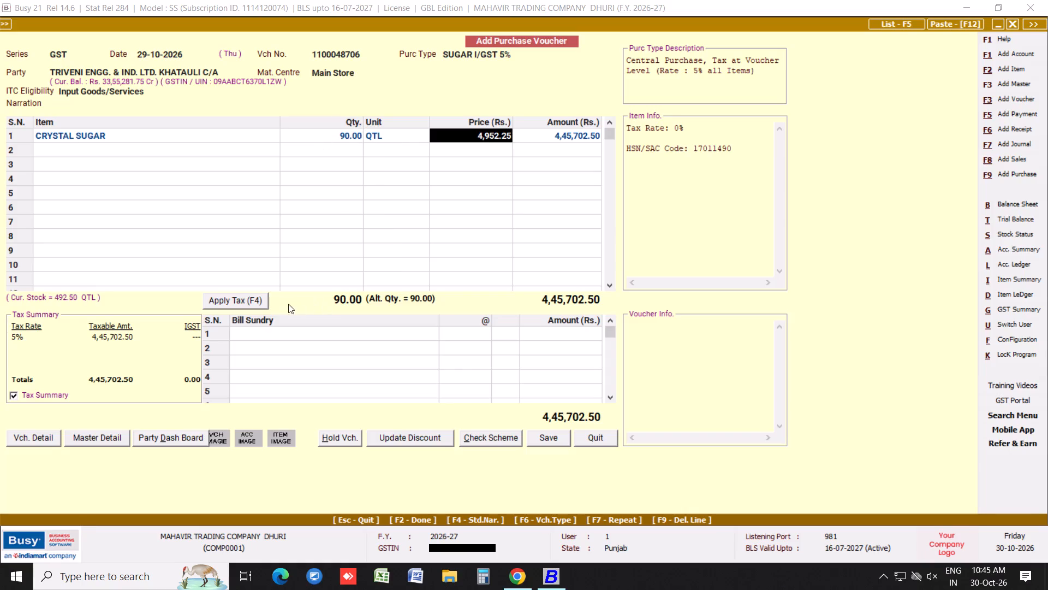
Apply the 5% IGST to the voucher and set the IGST amount to Rs. 22,285.
click(272, 301)
click(253, 295)
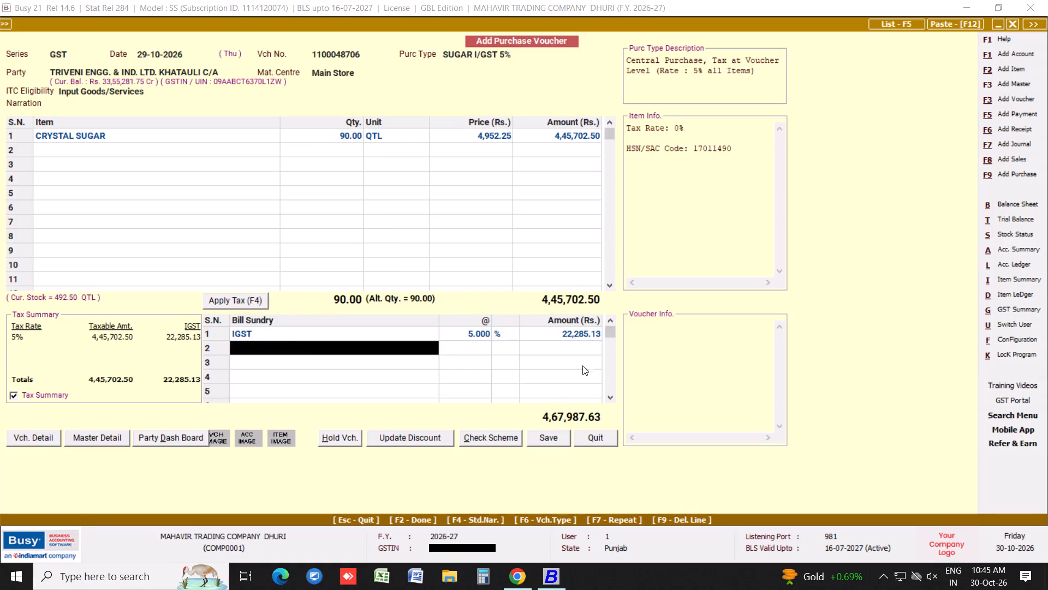
click(579, 332)
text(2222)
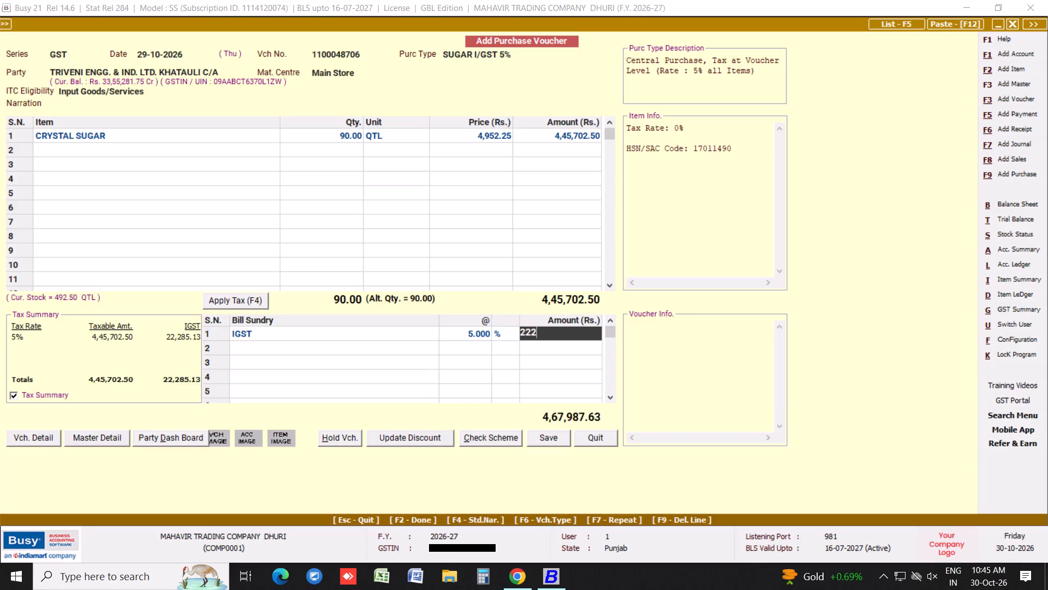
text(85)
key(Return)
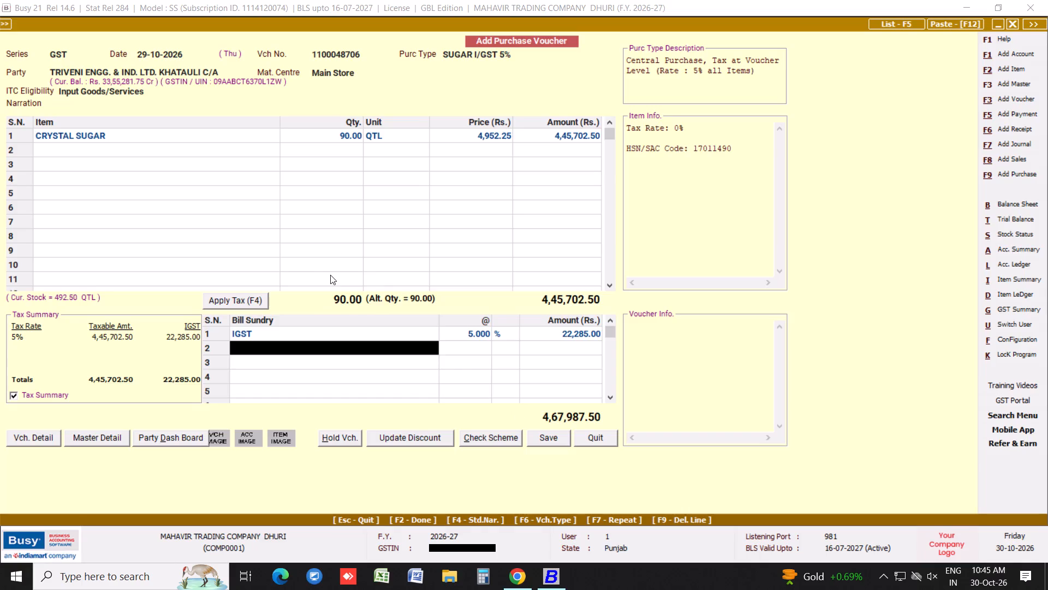
click(559, 447)
click(557, 439)
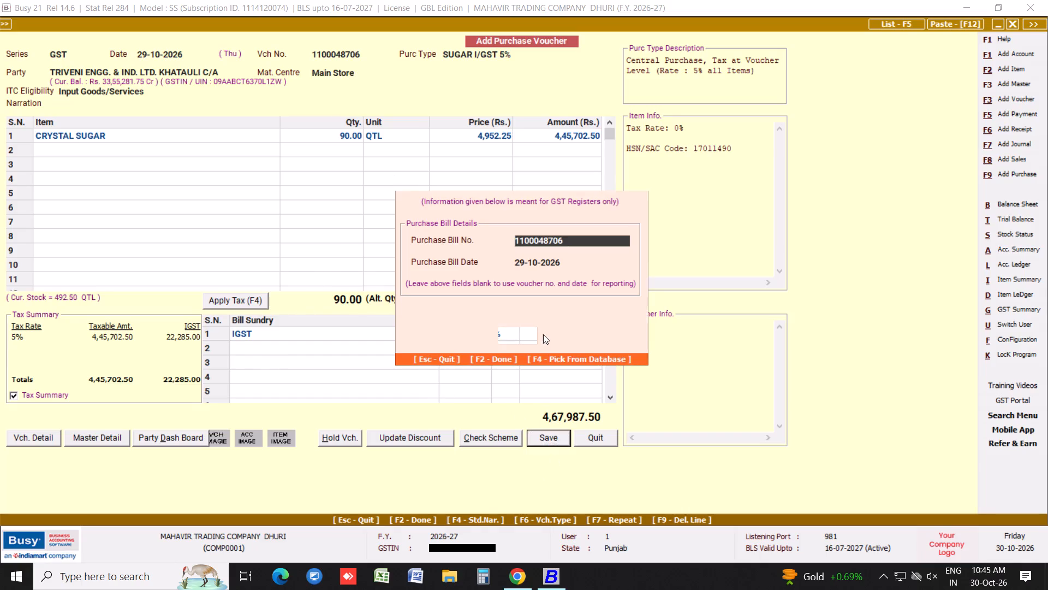
click(520, 337)
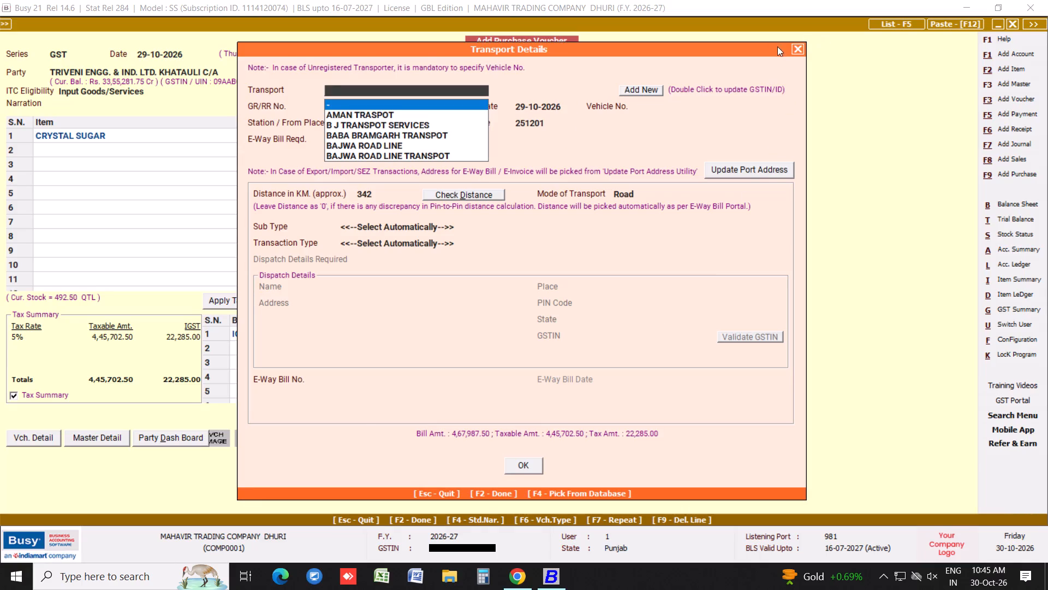
click(797, 50)
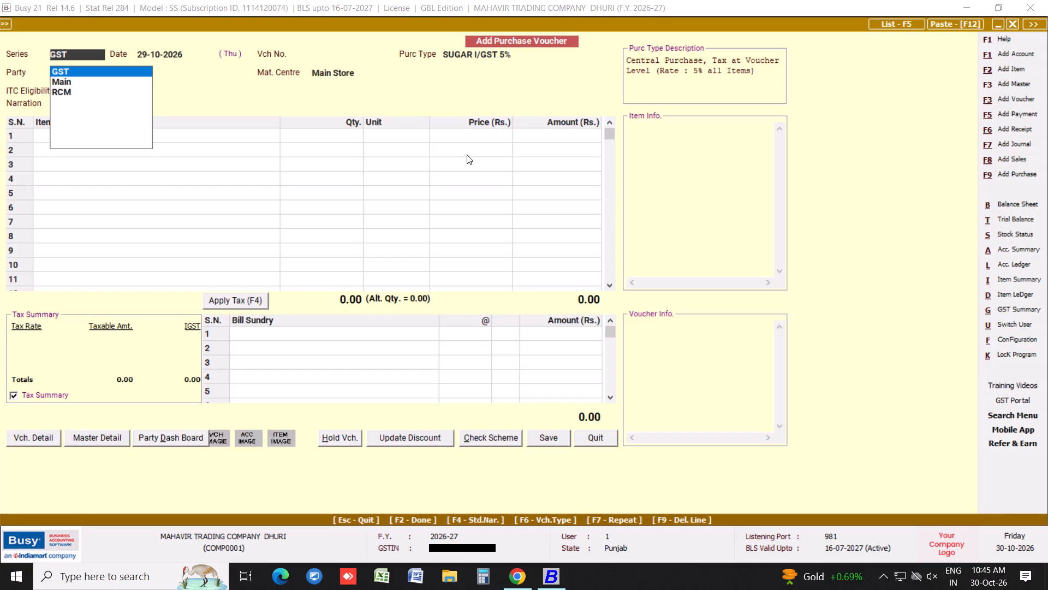
key(Return)
key(Tab)
key(Return)
key(Tab)
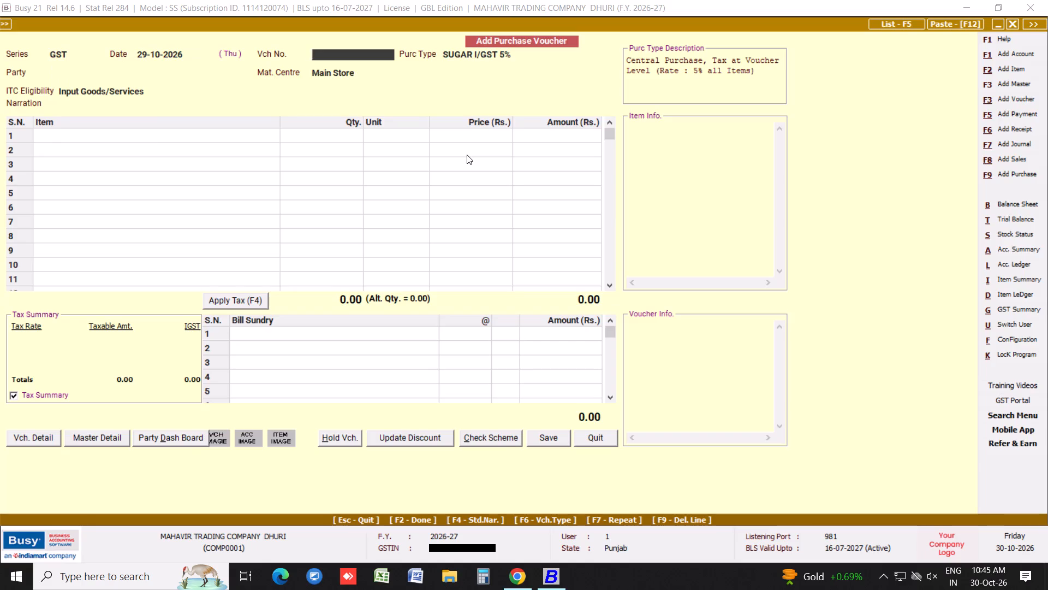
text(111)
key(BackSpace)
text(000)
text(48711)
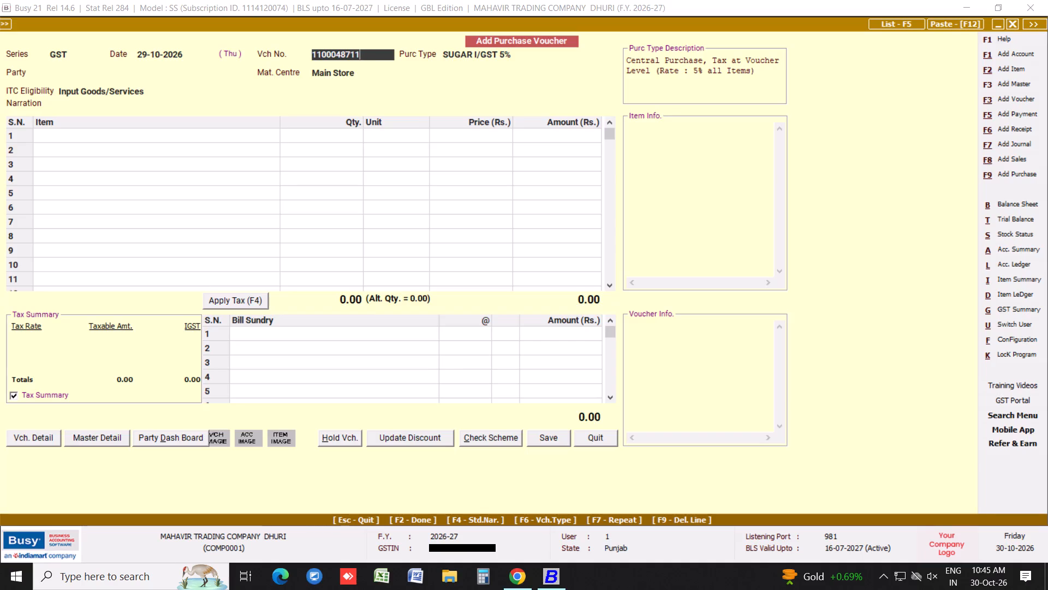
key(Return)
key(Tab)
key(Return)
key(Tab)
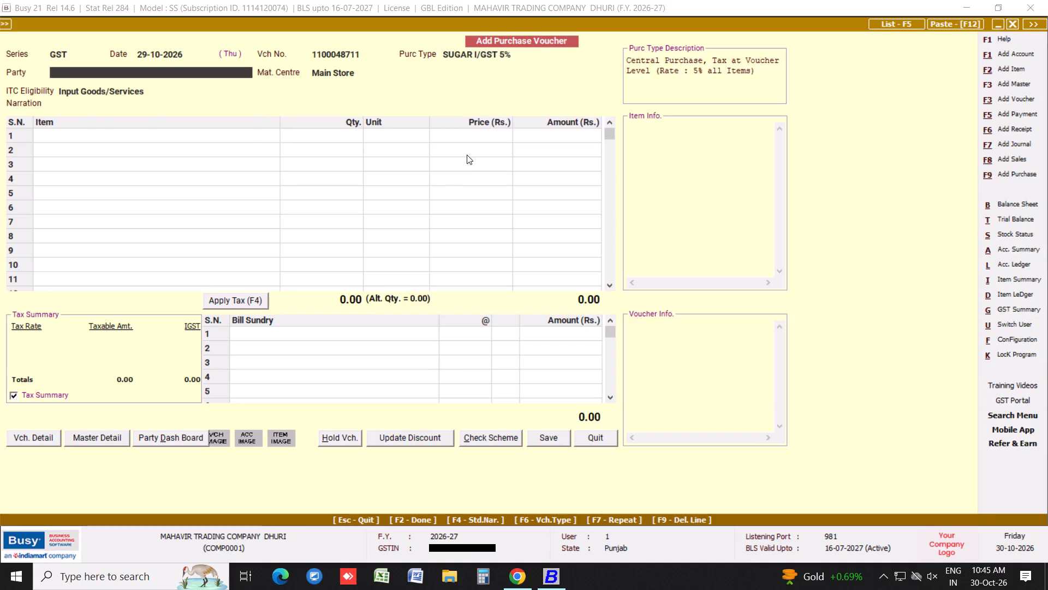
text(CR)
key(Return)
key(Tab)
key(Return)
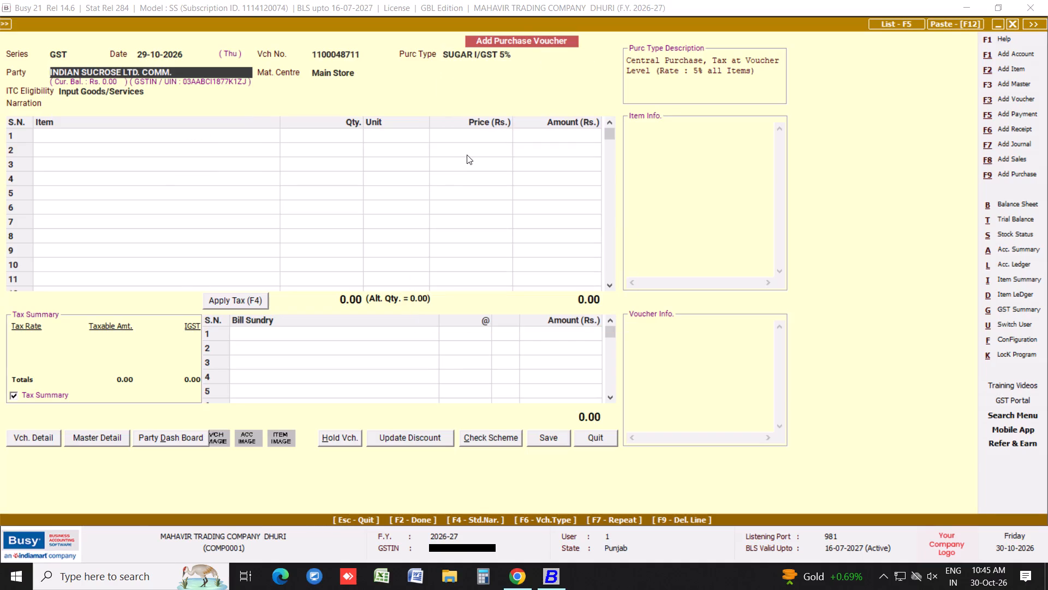
Set the party to TRIVENI ENGG. & IND. LTD. KHATAULI C/A, keeping Main Store and Input Goods/Services with no narration.
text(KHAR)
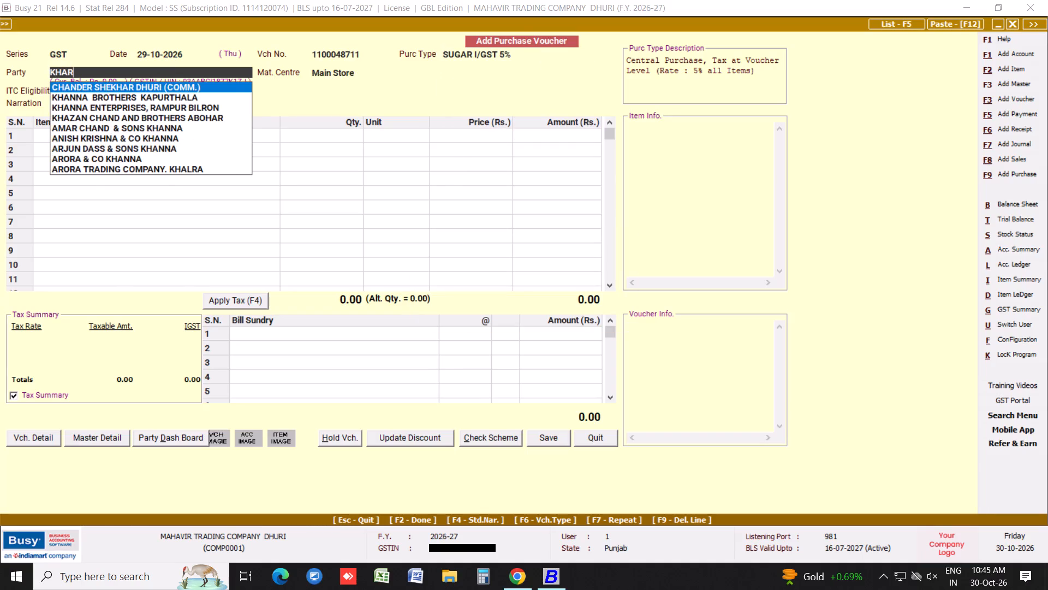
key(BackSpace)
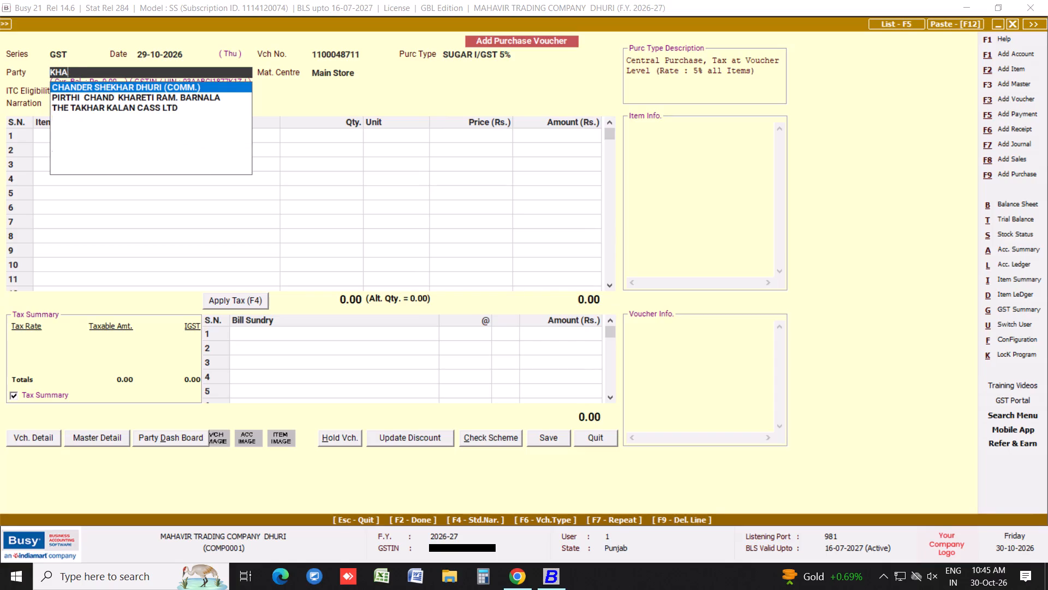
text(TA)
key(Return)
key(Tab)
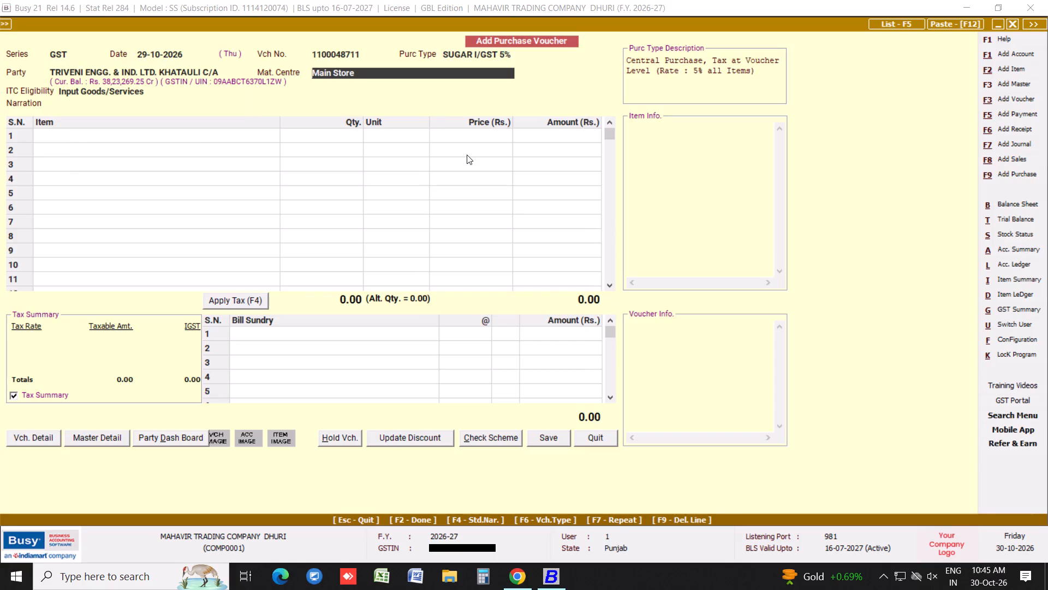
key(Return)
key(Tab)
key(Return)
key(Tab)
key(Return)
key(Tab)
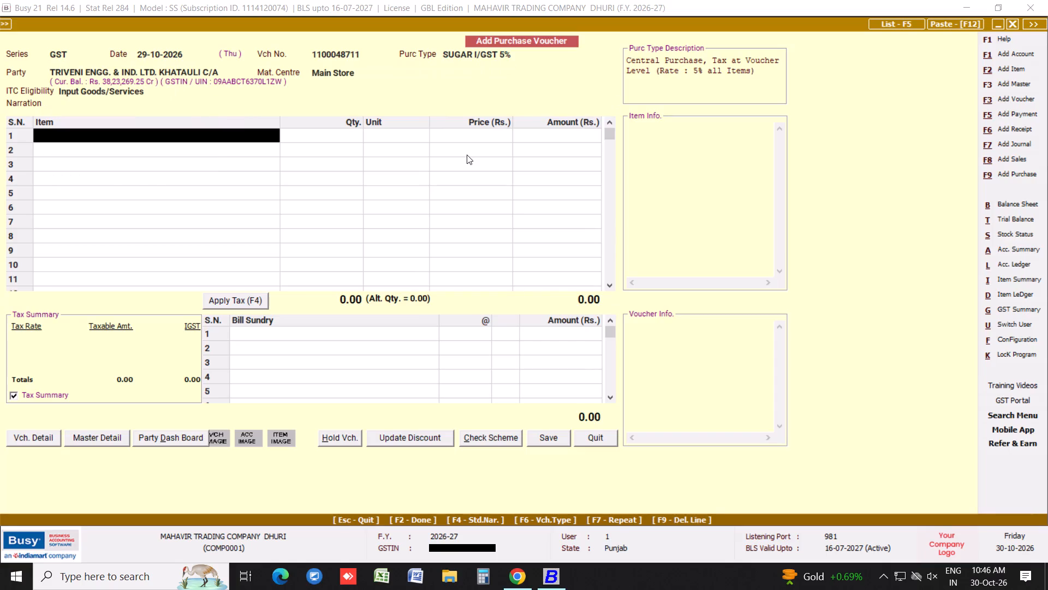
Add a CRYSTAL SUGAR line with quantity 80 QTL at a price of Rs. 4,952.25.
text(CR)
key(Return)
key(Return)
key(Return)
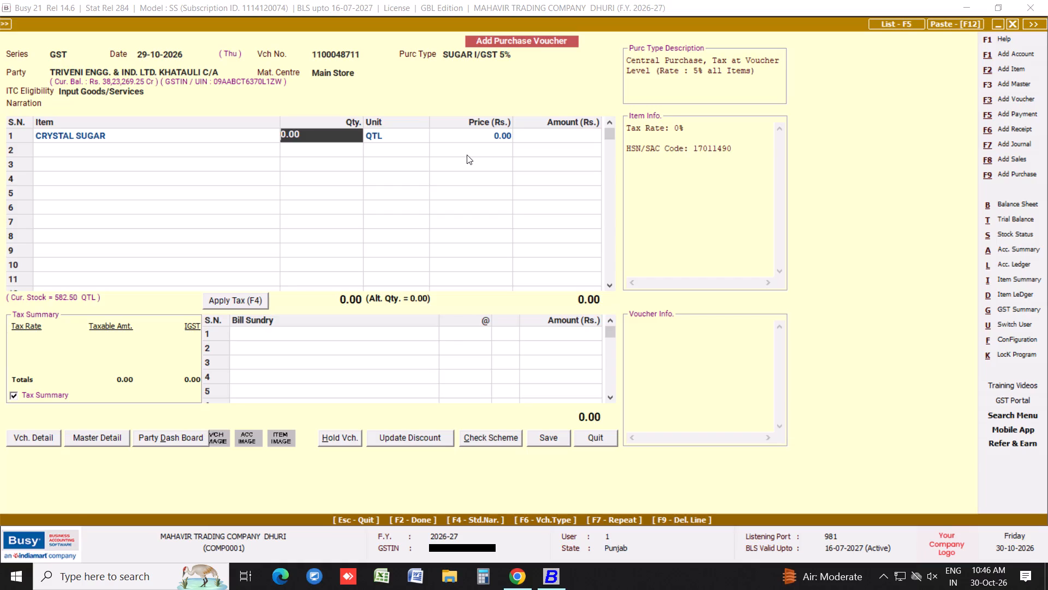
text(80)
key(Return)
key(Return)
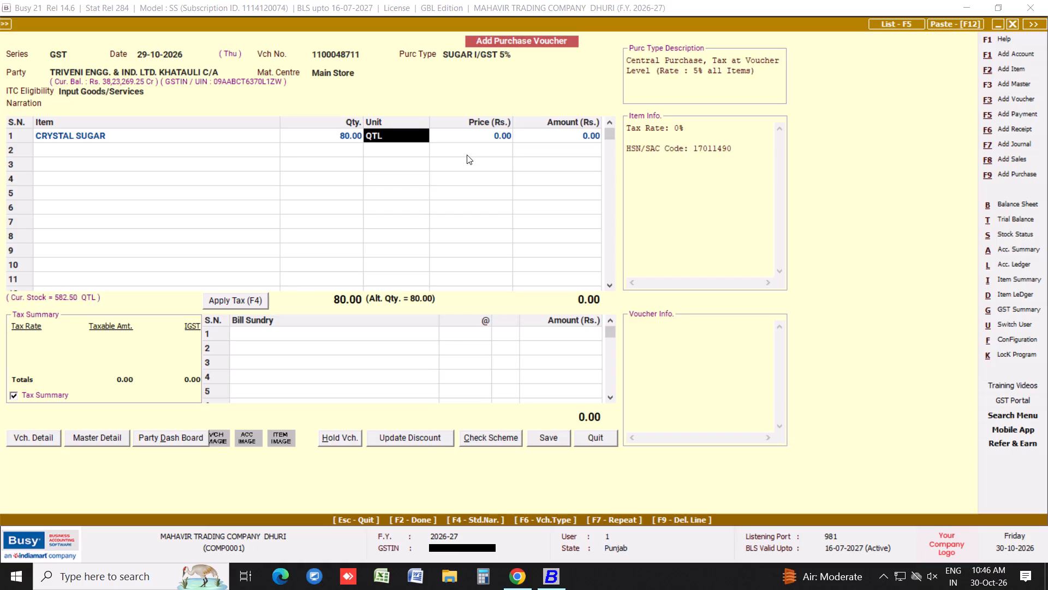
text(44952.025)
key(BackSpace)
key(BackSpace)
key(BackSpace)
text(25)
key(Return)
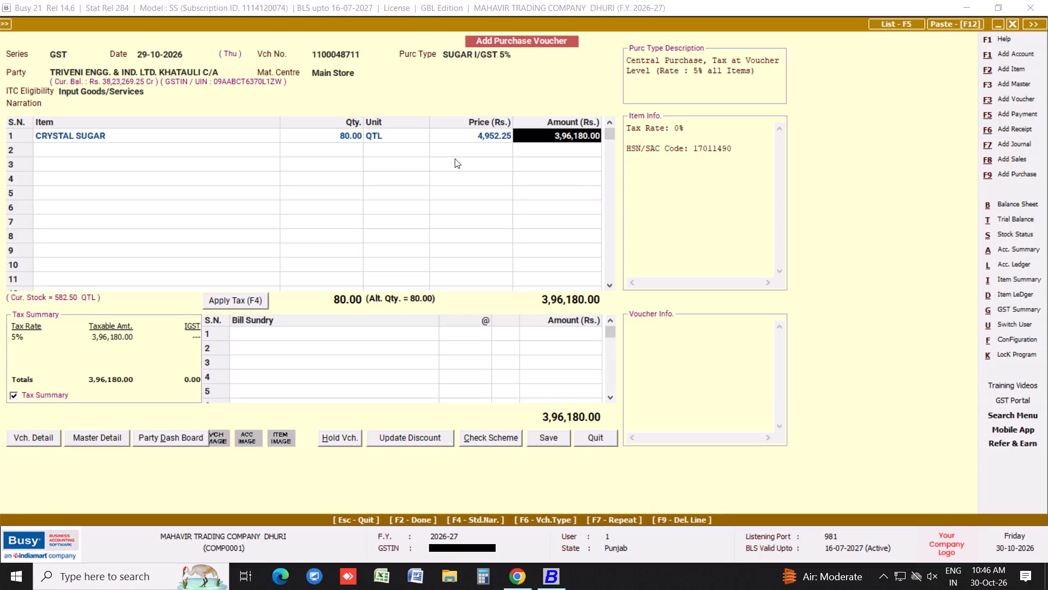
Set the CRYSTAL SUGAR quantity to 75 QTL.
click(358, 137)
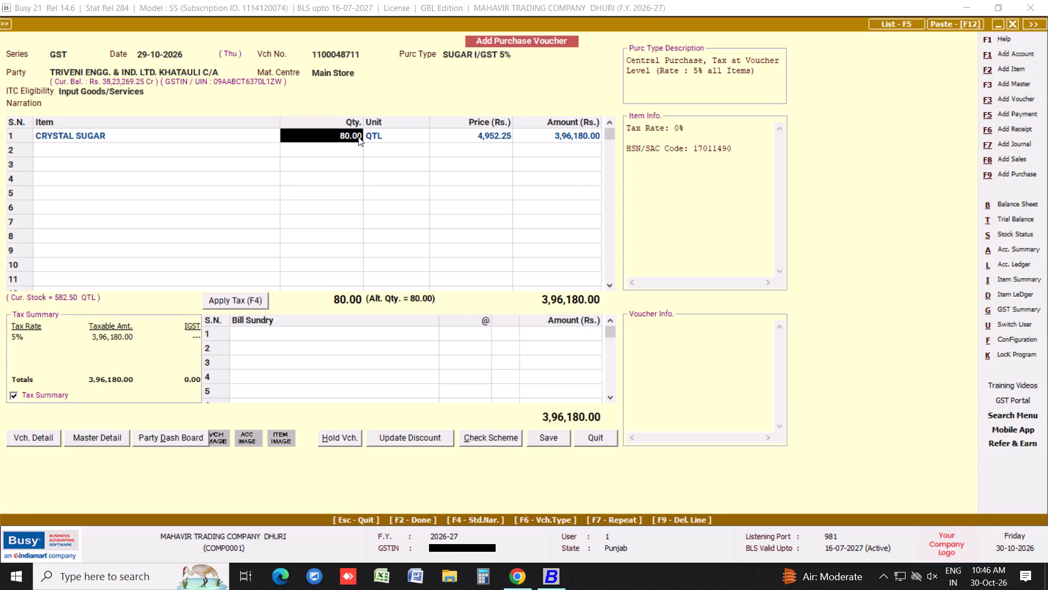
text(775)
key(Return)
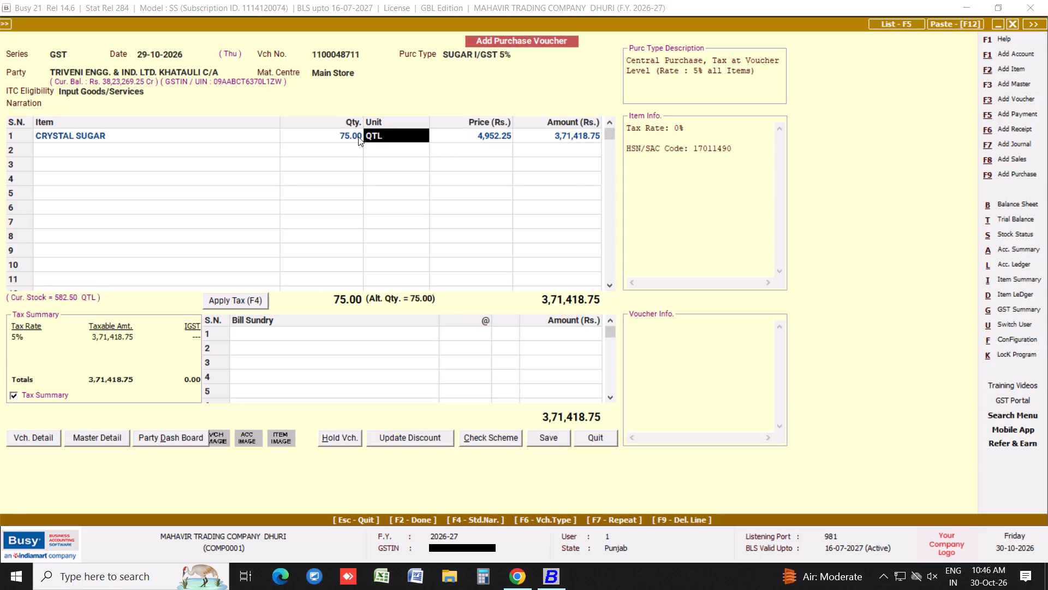
Set the CRYSTAL SUGAR quantity to 70 QTL.
click(358, 137)
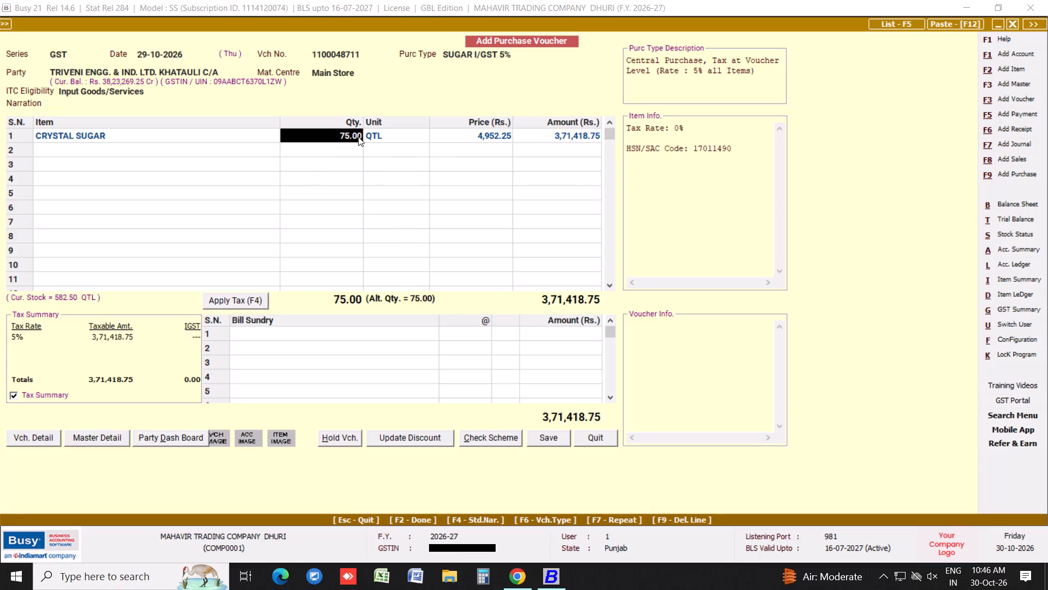
text(770)
key(Return)
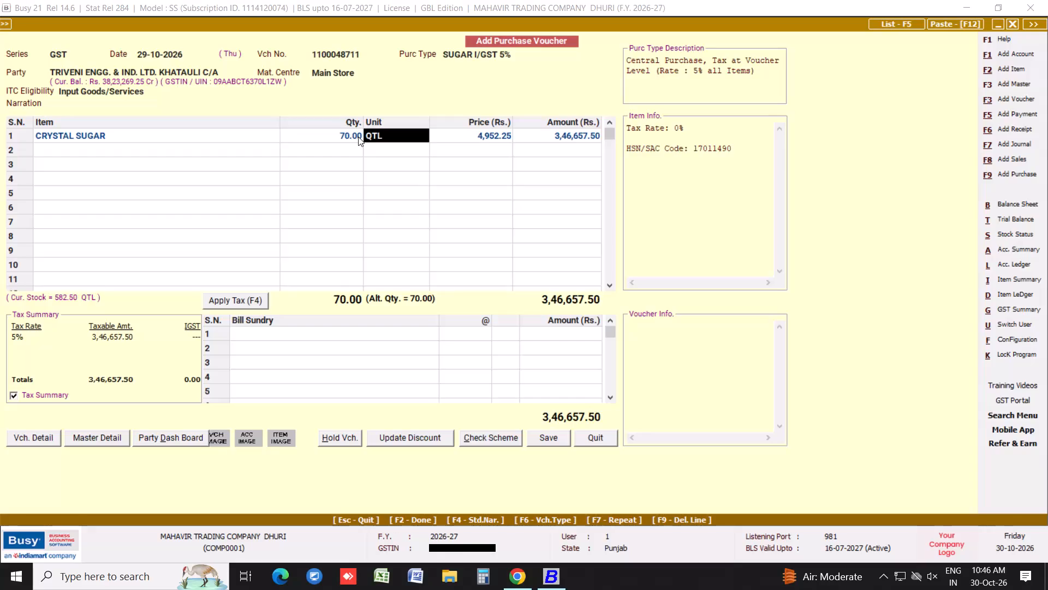
Apply the 5% IGST to the voucher and round its amount to Rs. 17,333.
click(265, 300)
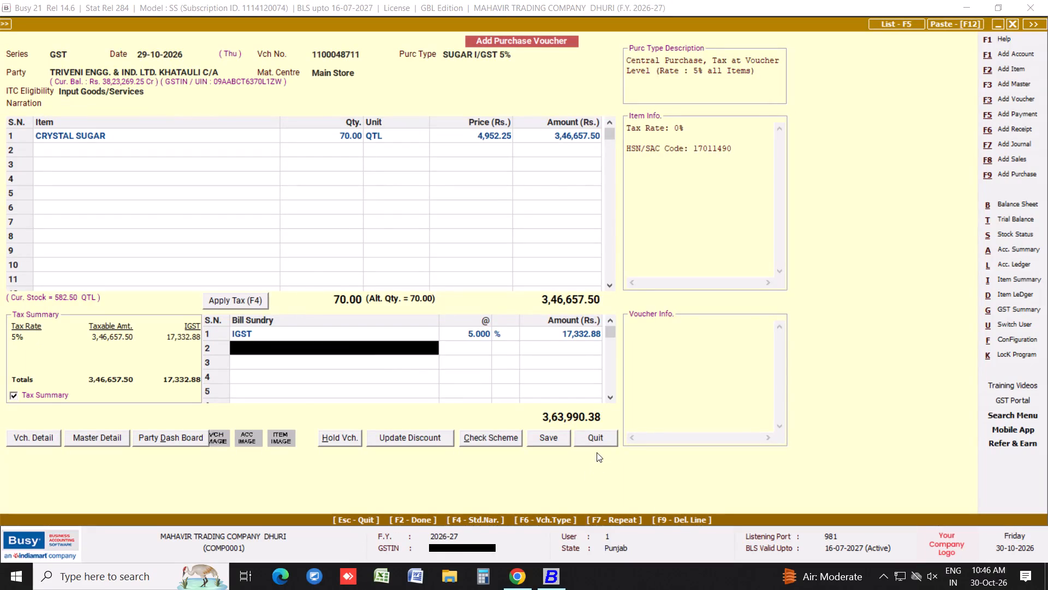
click(584, 335)
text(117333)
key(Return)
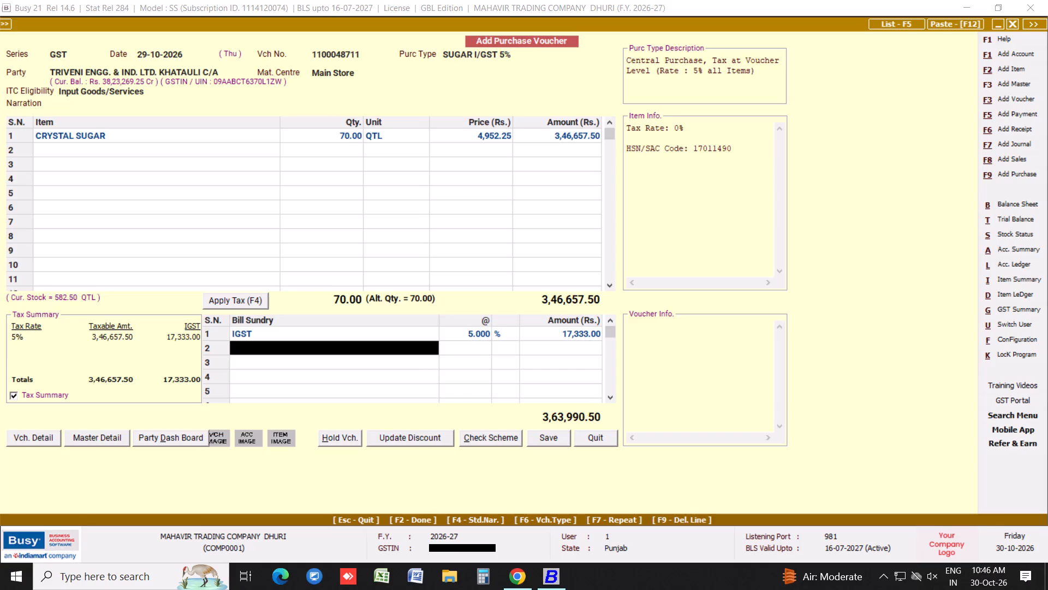
click(546, 436)
click(523, 331)
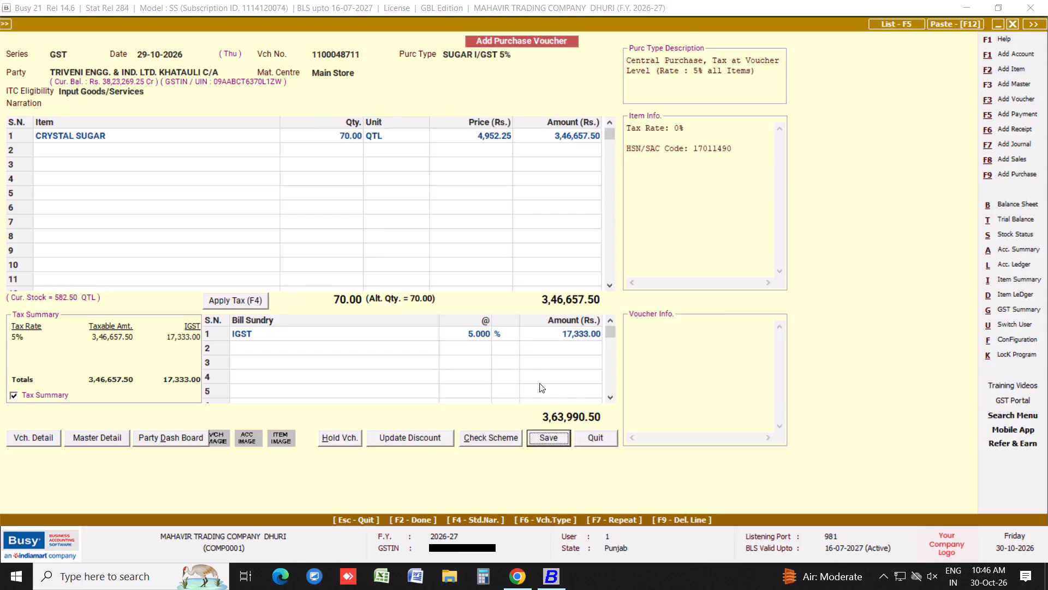
click(794, 46)
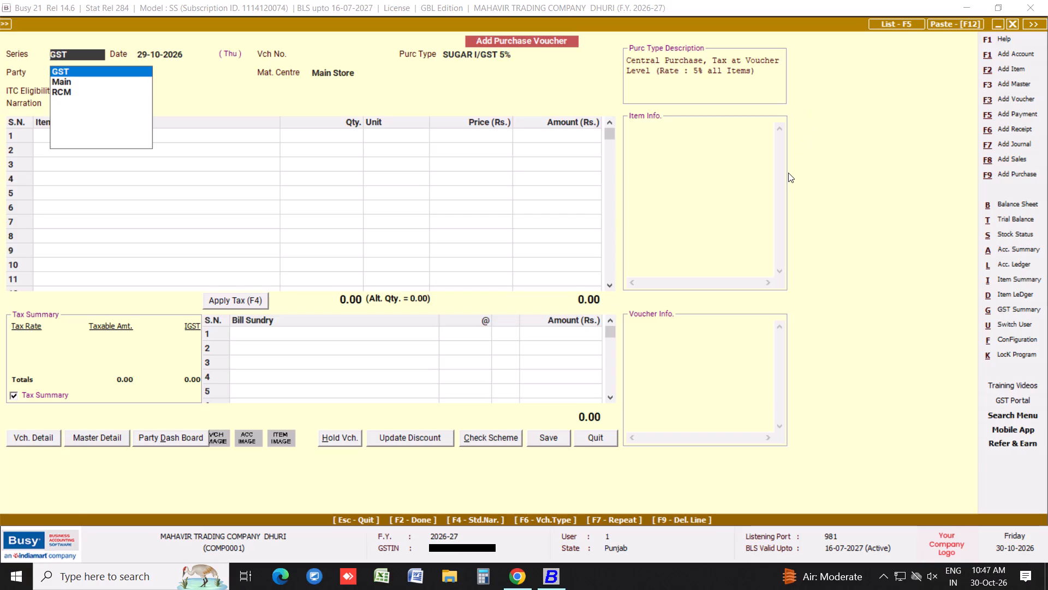
key(Return)
key(Tab)
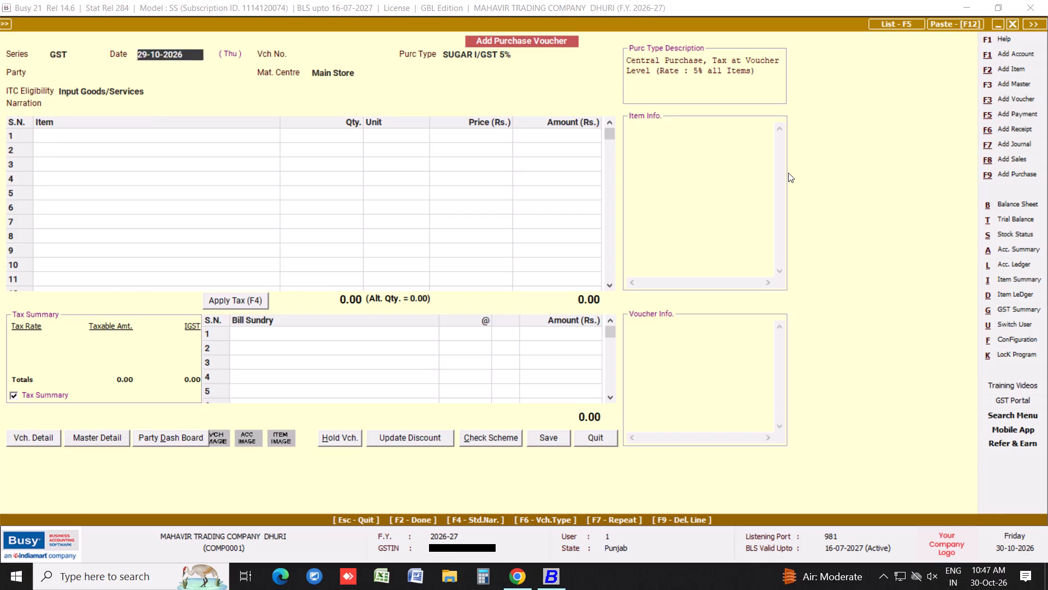
key(Return)
key(Tab)
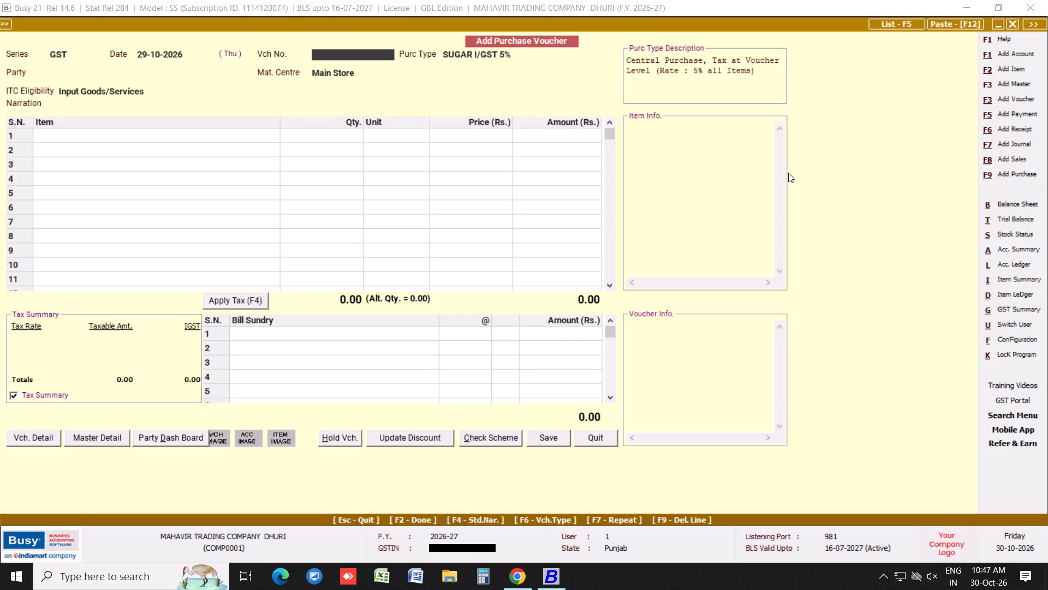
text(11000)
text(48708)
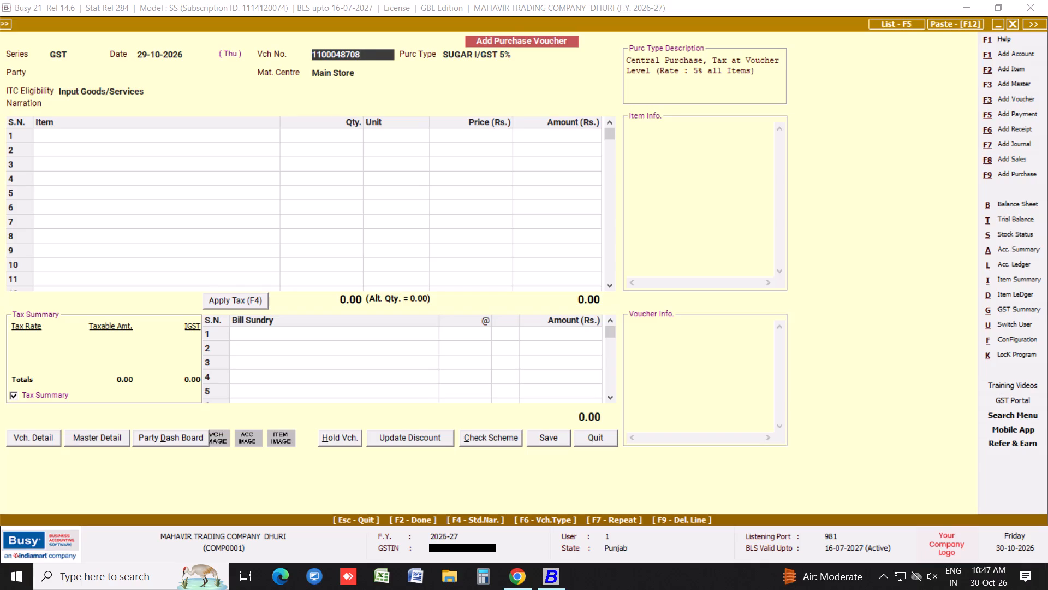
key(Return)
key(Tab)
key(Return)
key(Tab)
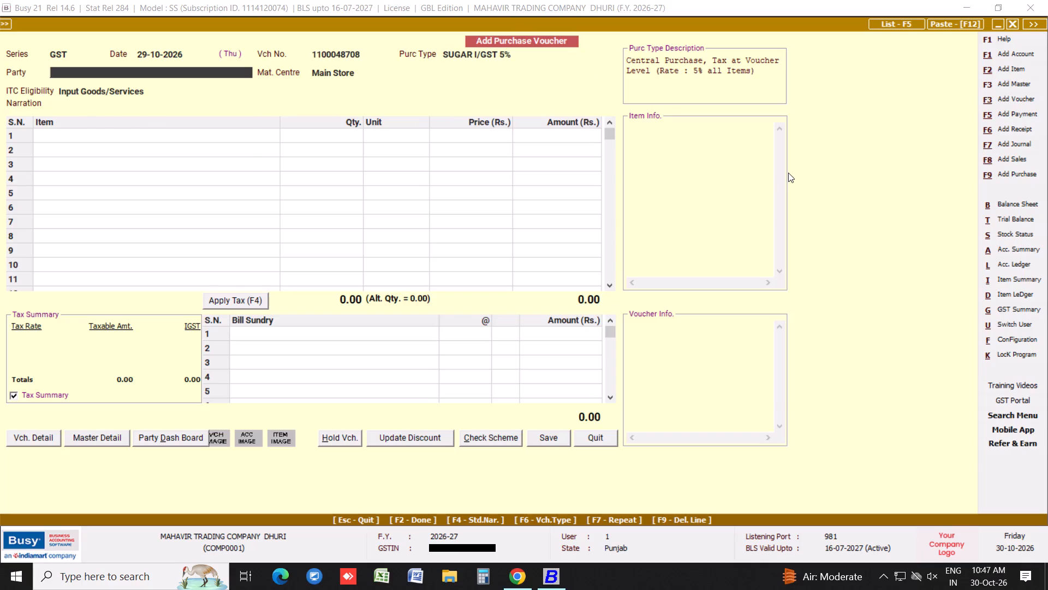
Set the party to TRIVENI ENGG. & IND. LTD. KHATAULI C/A, keeping Main Store and Input Goods/Services with no narration.
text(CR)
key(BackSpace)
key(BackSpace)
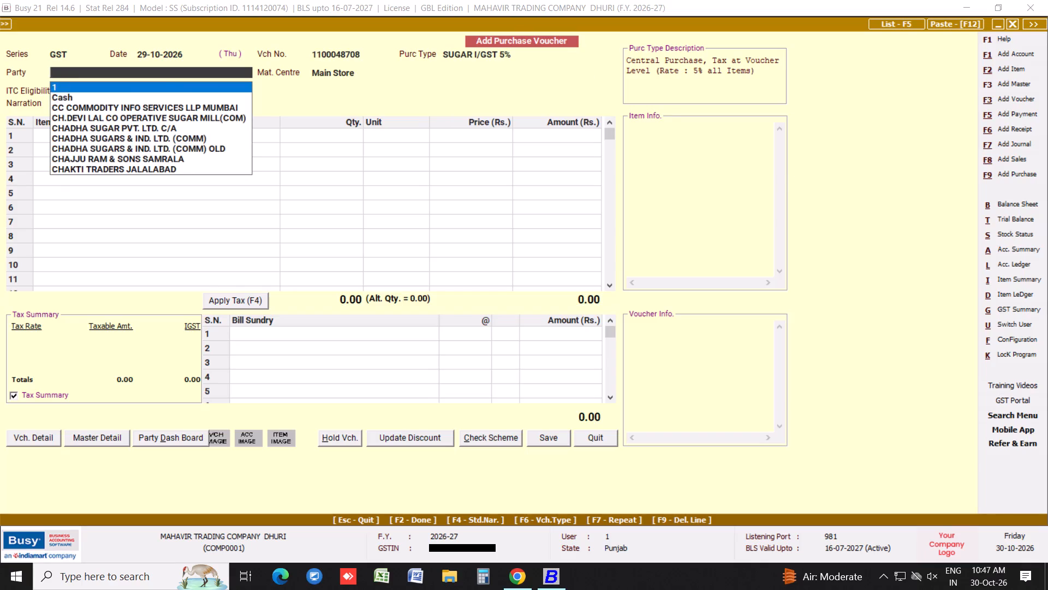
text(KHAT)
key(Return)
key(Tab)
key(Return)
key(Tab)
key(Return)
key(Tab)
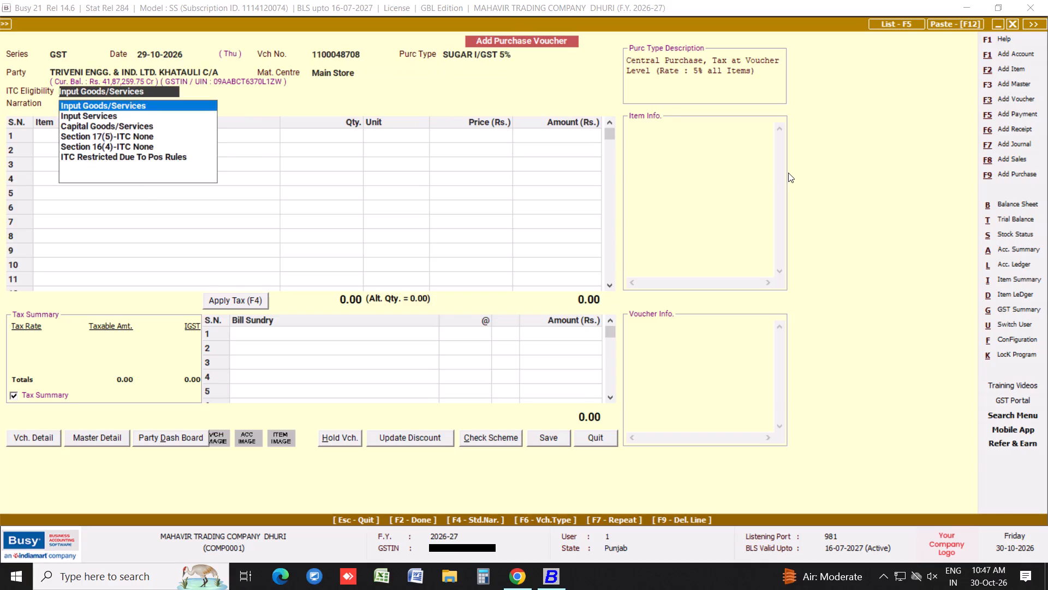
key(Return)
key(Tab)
Add a CRYSTAL SUGAR line with quantity 50 QTL at a price of Rs. 4,952.25.
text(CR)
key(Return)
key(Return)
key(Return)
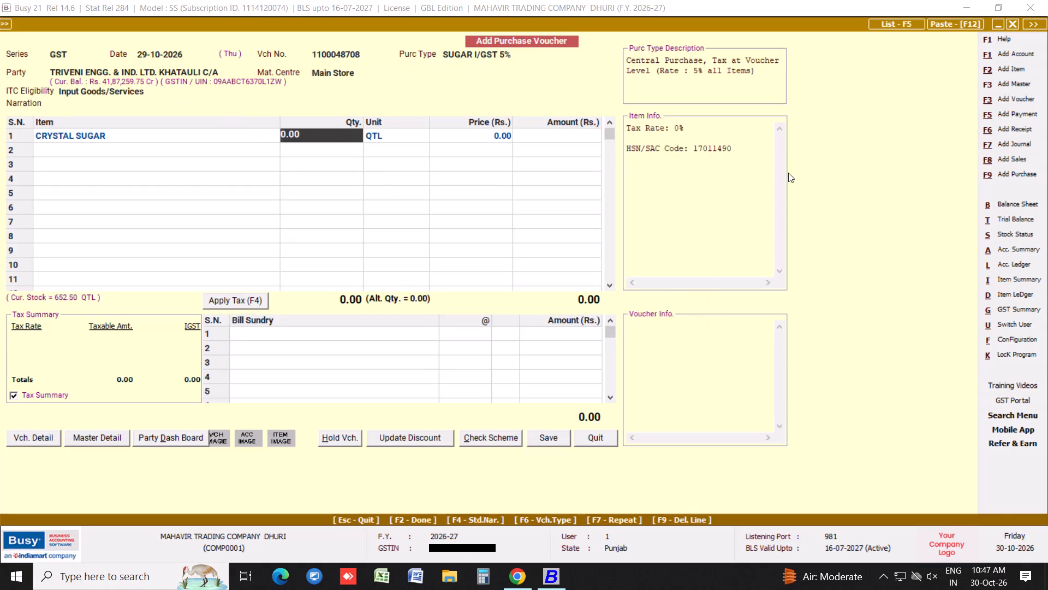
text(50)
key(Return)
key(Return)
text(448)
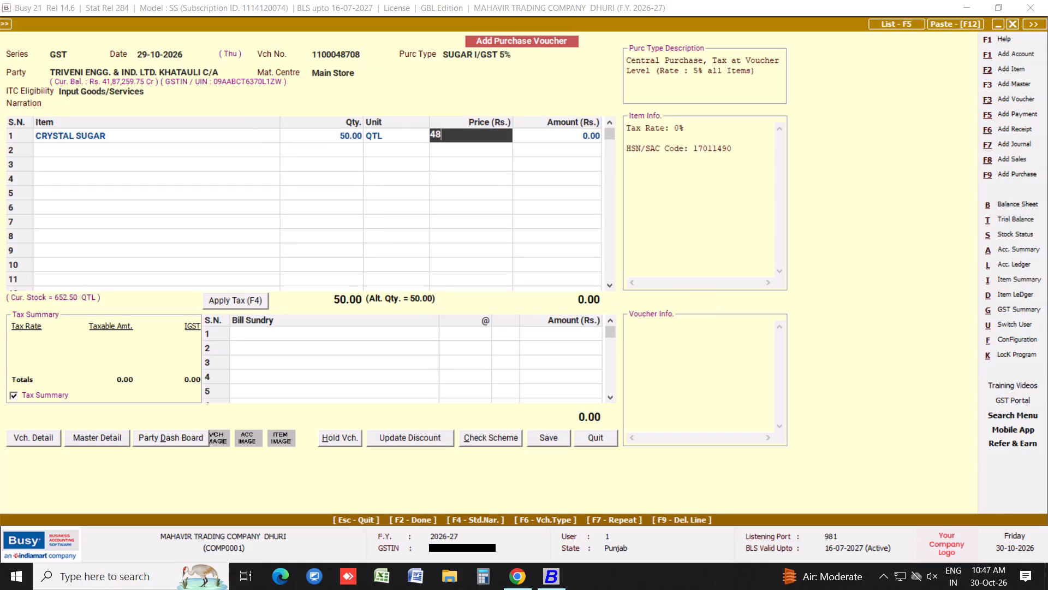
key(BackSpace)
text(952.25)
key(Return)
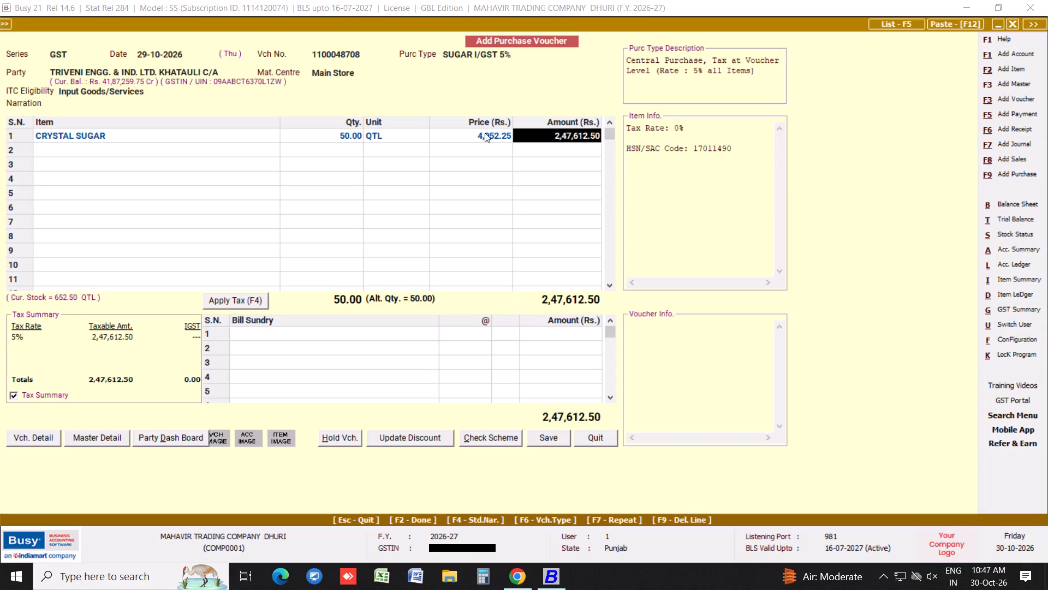
Set the CRYSTAL SUGAR quantity to 60 QTL.
click(344, 132)
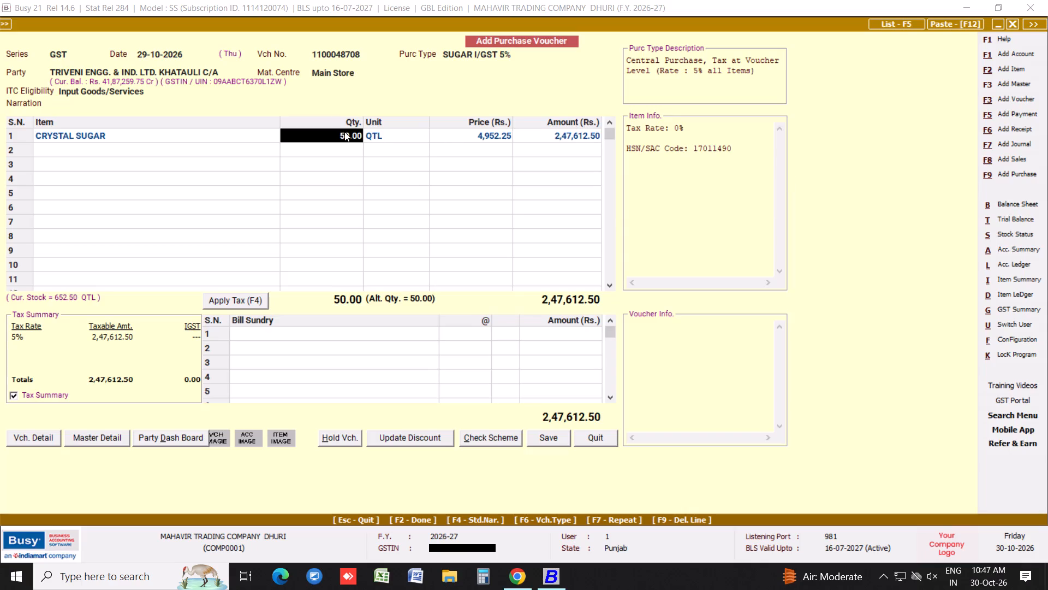
text(660)
key(Return)
key(Return)
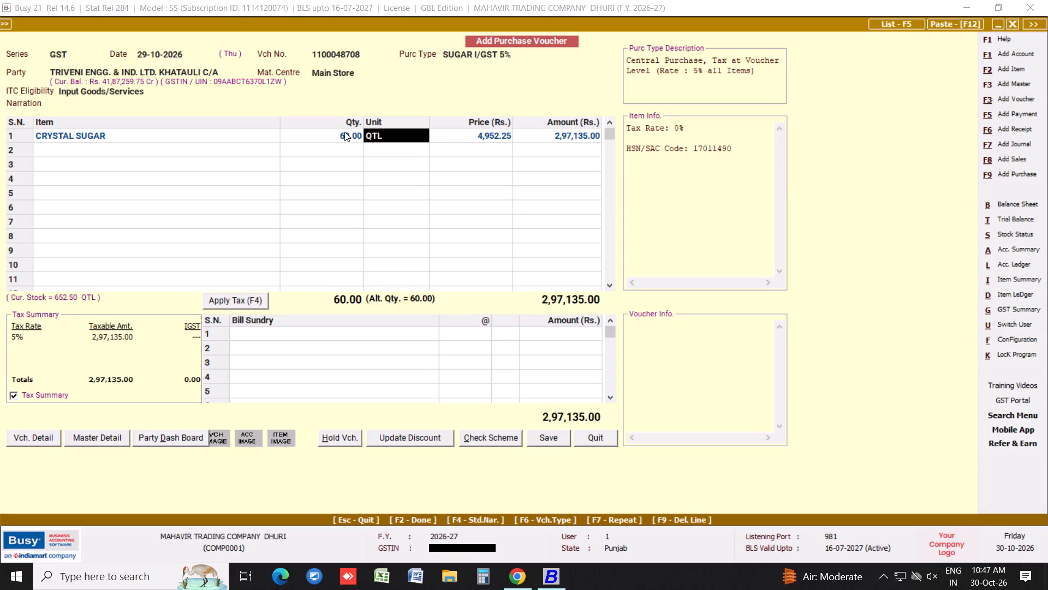
Apply the 5% IGST to the voucher and round its amount to Rs. 14,857.
click(240, 304)
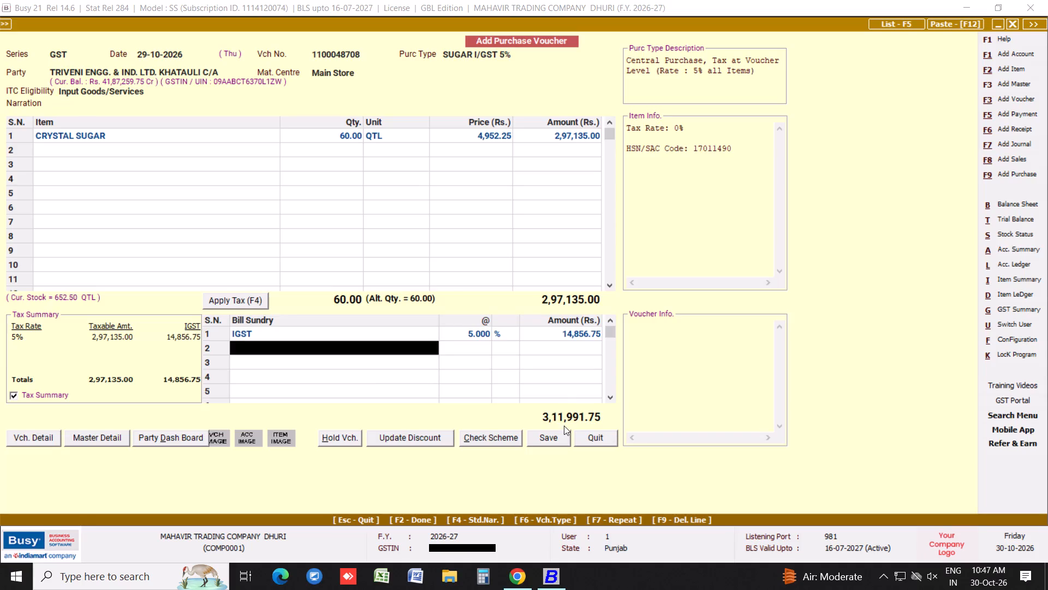
click(577, 333)
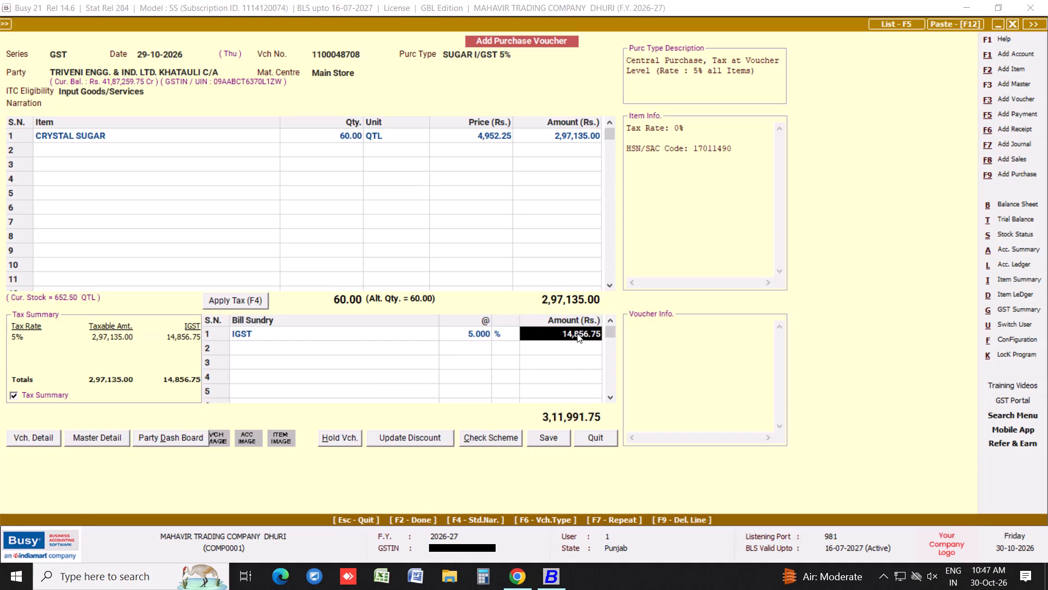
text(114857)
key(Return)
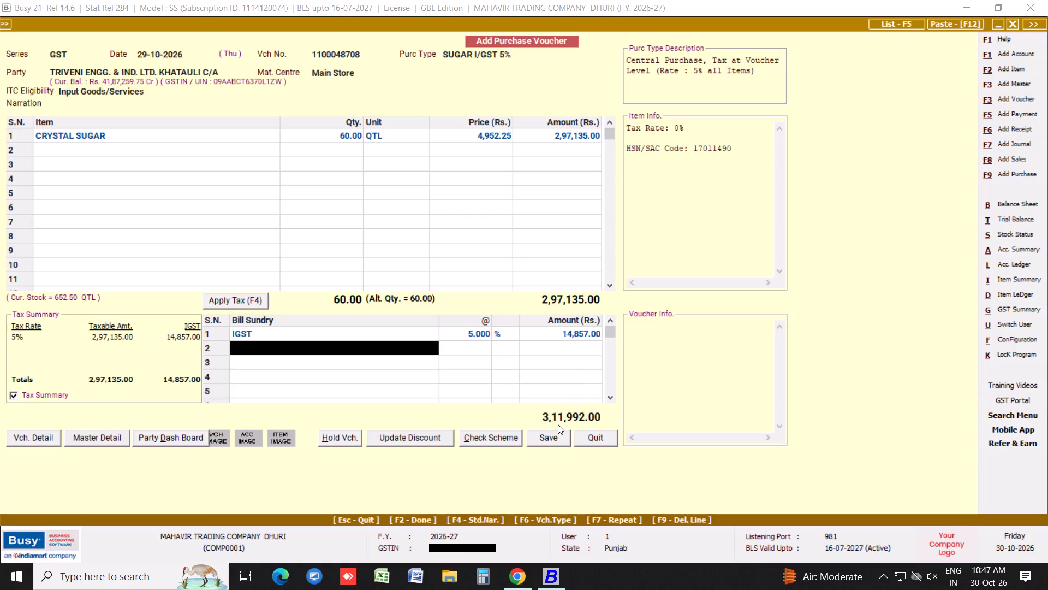
click(559, 441)
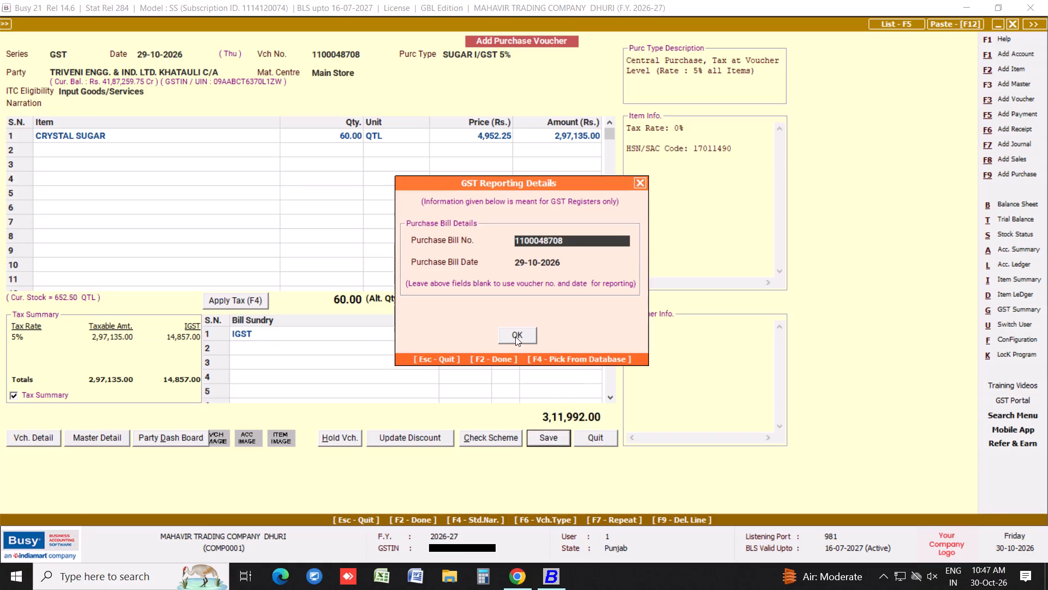
click(515, 337)
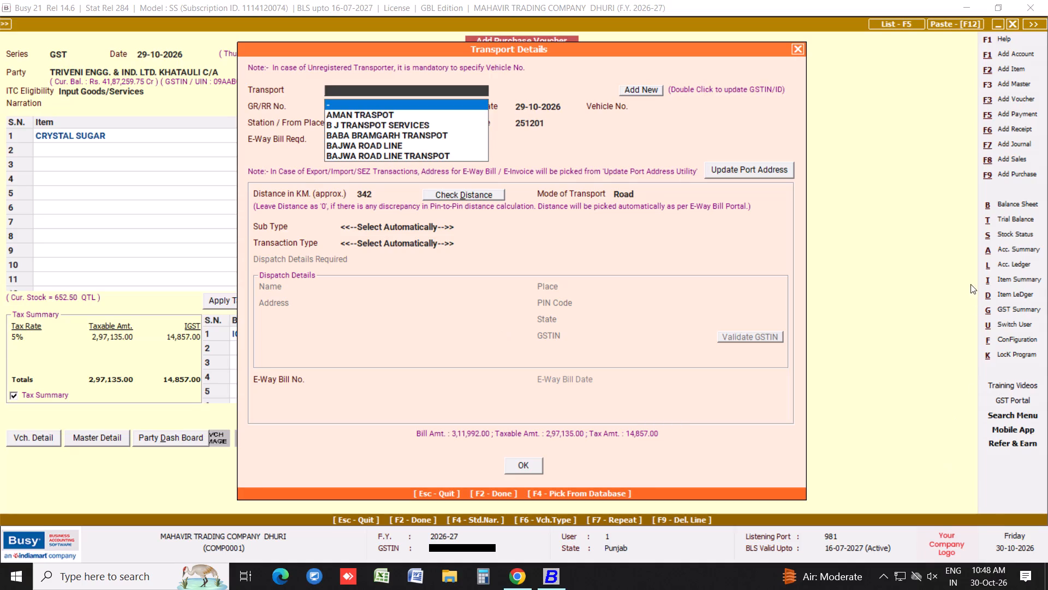
click(799, 46)
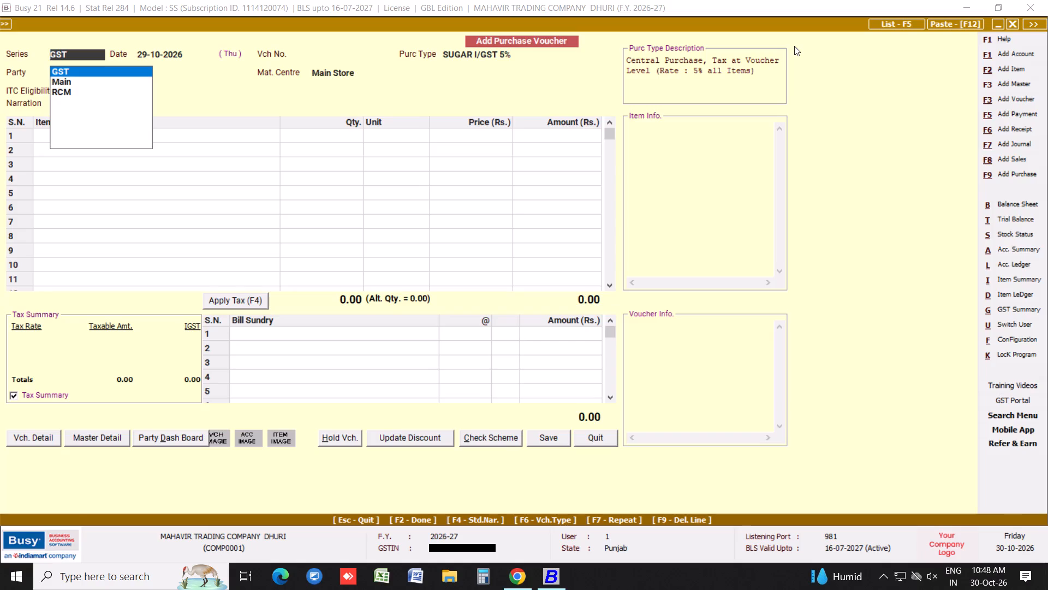
key(Return)
key(Tab)
key(Return)
key(Tab)
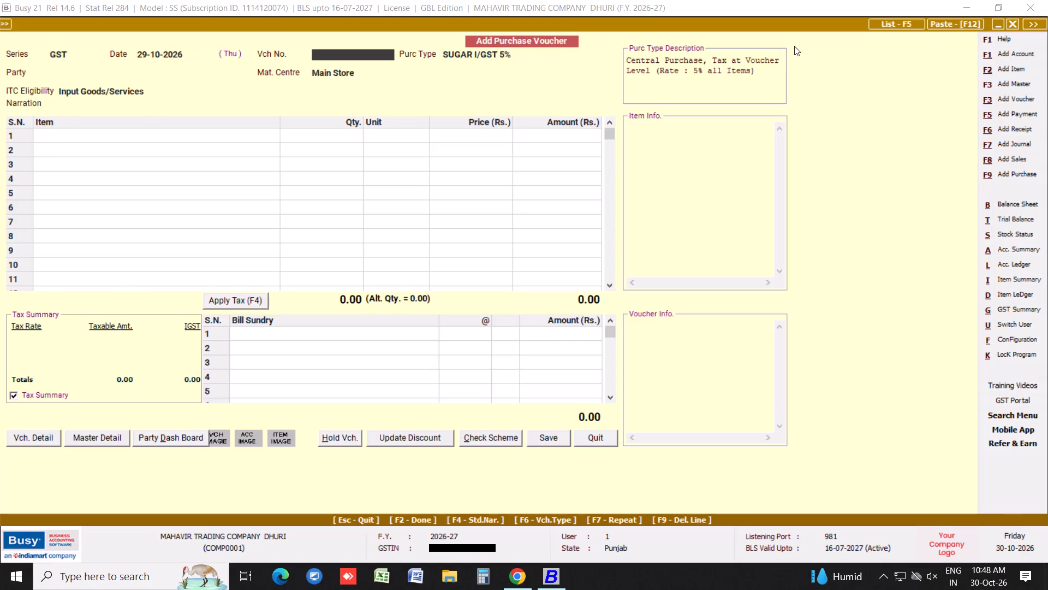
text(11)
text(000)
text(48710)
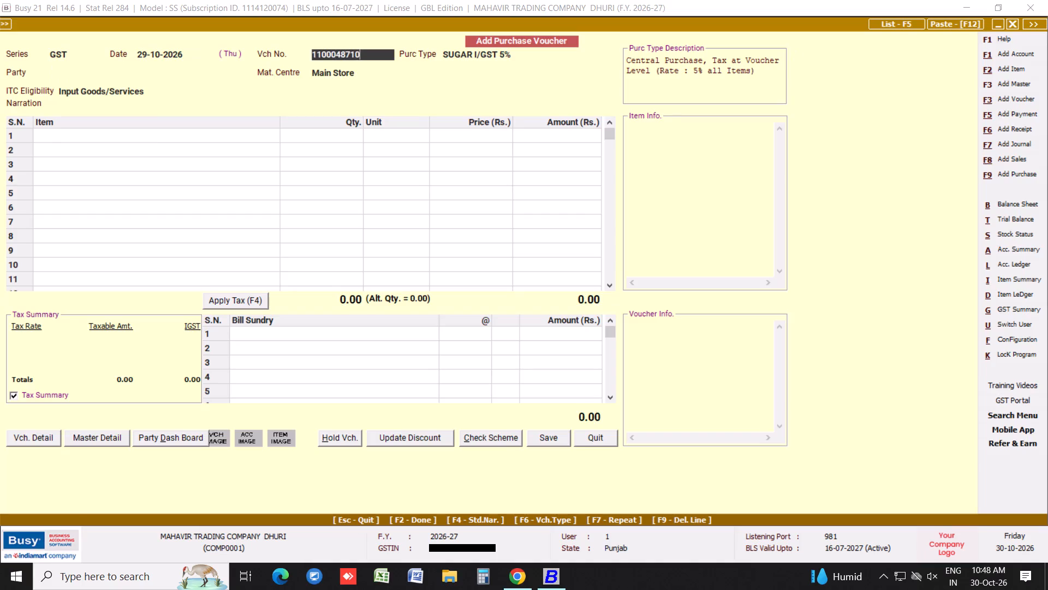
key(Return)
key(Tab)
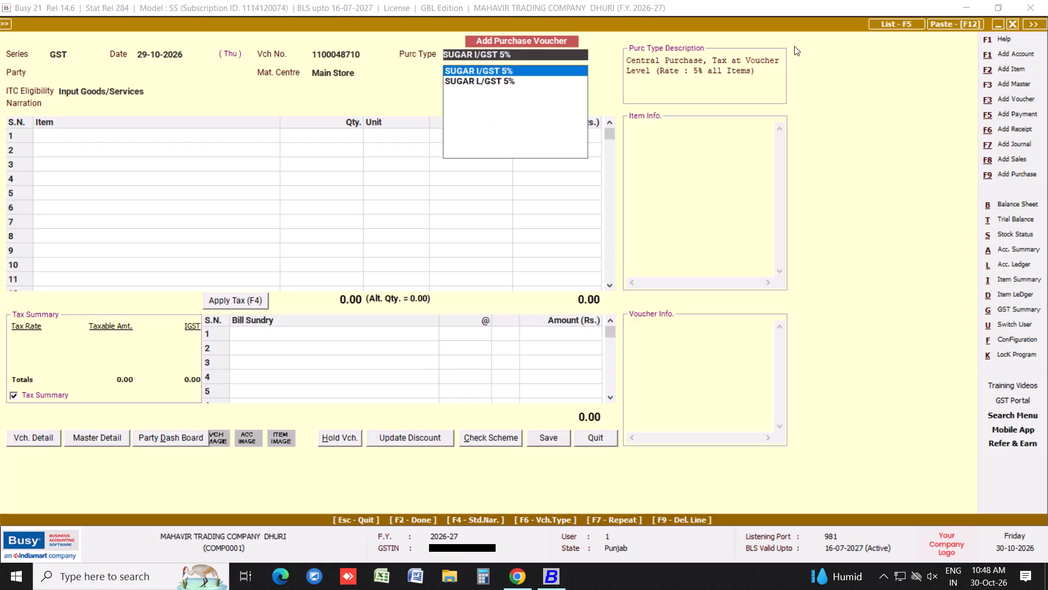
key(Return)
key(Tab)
Set the party to TRIVENI ENGG. & IND. LTD. KHATAULI C/A, keeping Main Store and Input Goods/Services with no narration.
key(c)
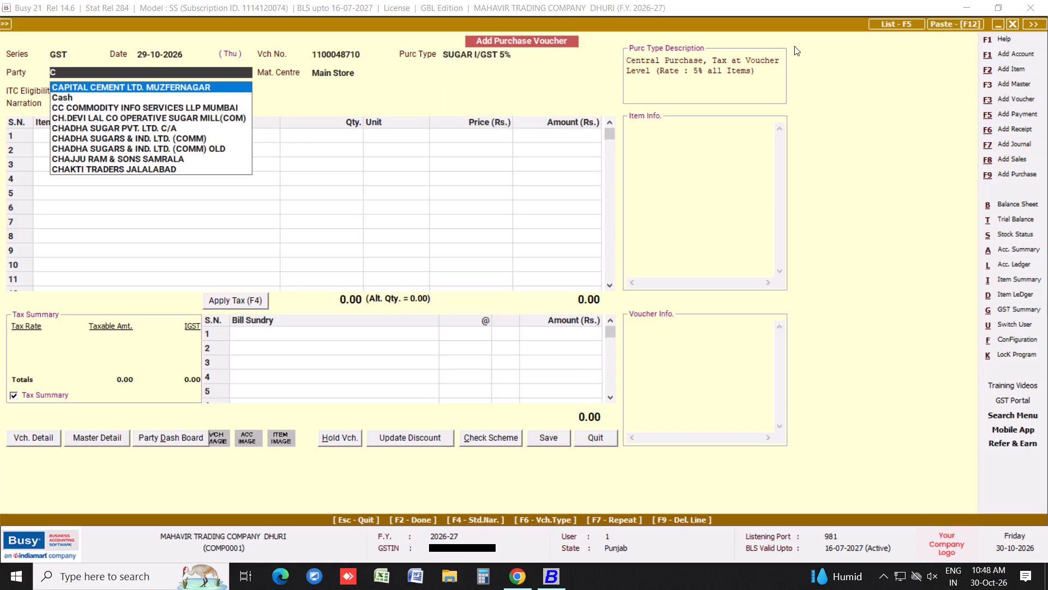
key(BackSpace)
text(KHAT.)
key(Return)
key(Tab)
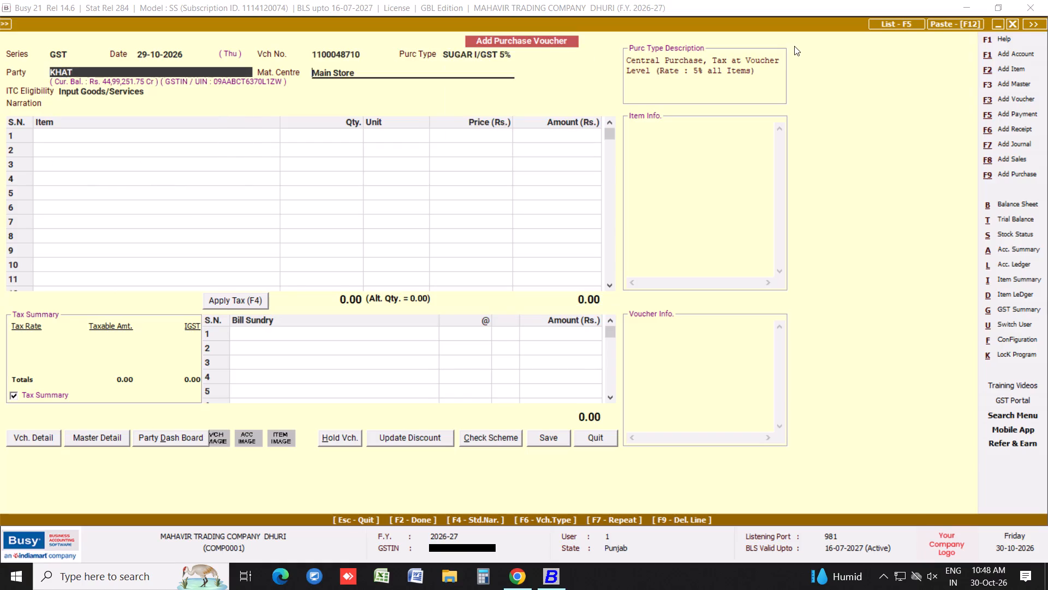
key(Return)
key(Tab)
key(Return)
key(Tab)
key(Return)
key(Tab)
Add a CRYSTAL SUGAR line with quantity 60 QTL at a price of Rs. 4,952.25.
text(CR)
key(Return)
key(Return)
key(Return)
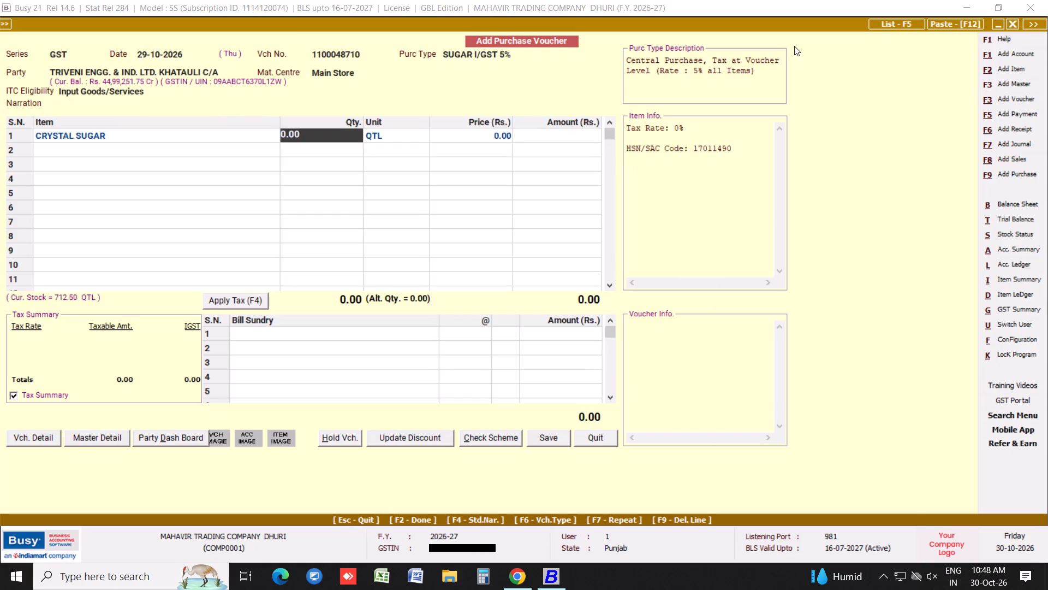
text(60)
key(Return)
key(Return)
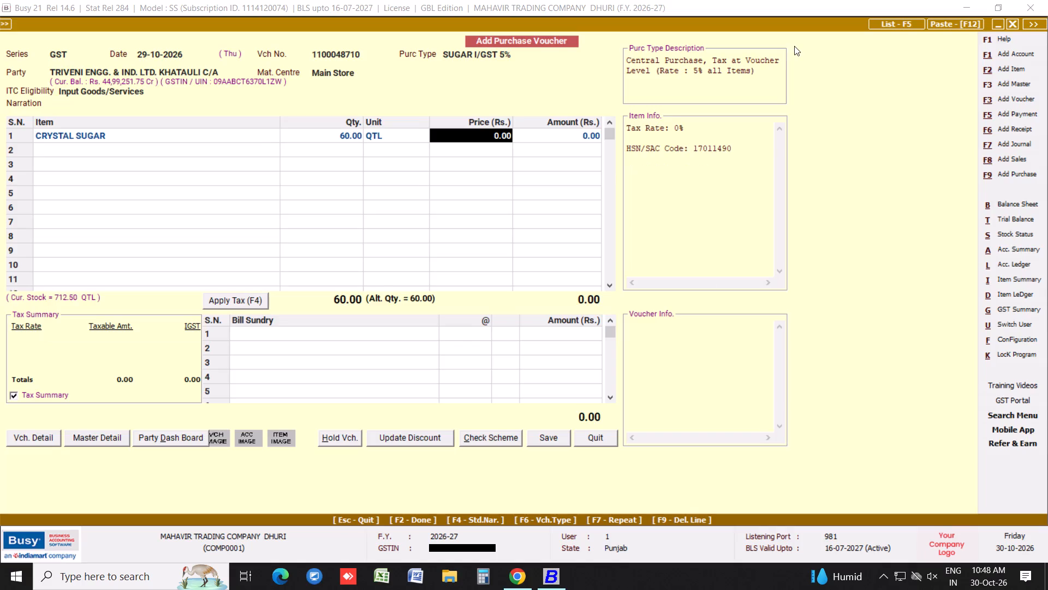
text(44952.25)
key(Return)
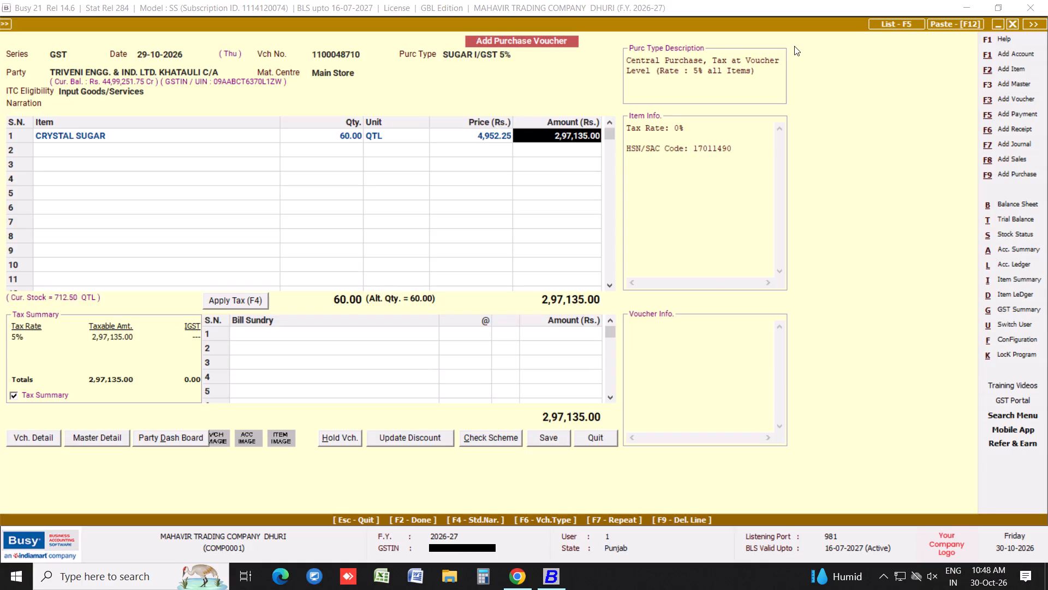
Apply 5% IGST to the voucher and round the IGST amount to Rs. 14,857.
click(236, 304)
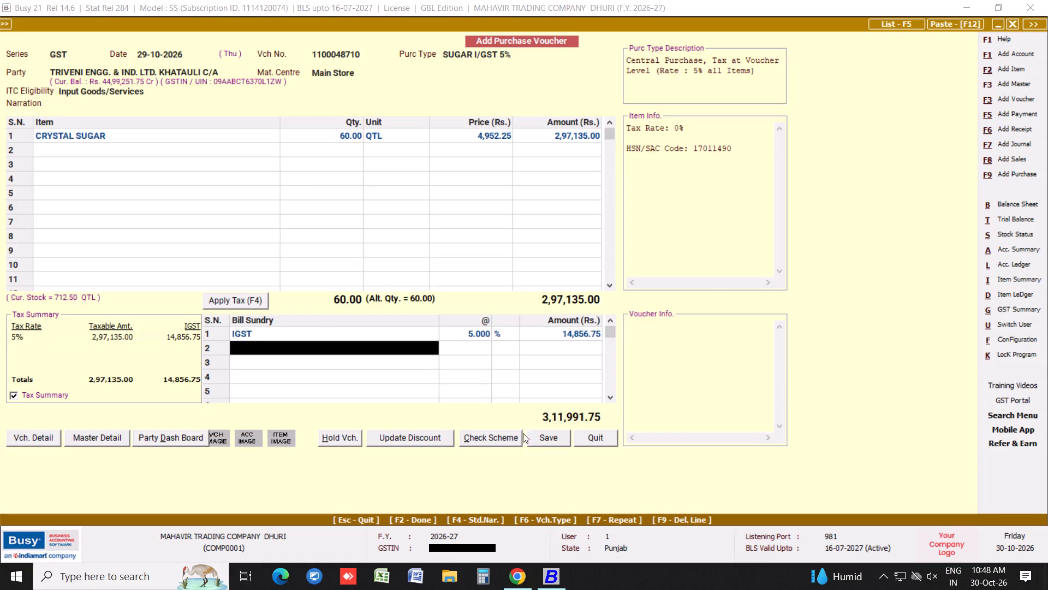
click(588, 336)
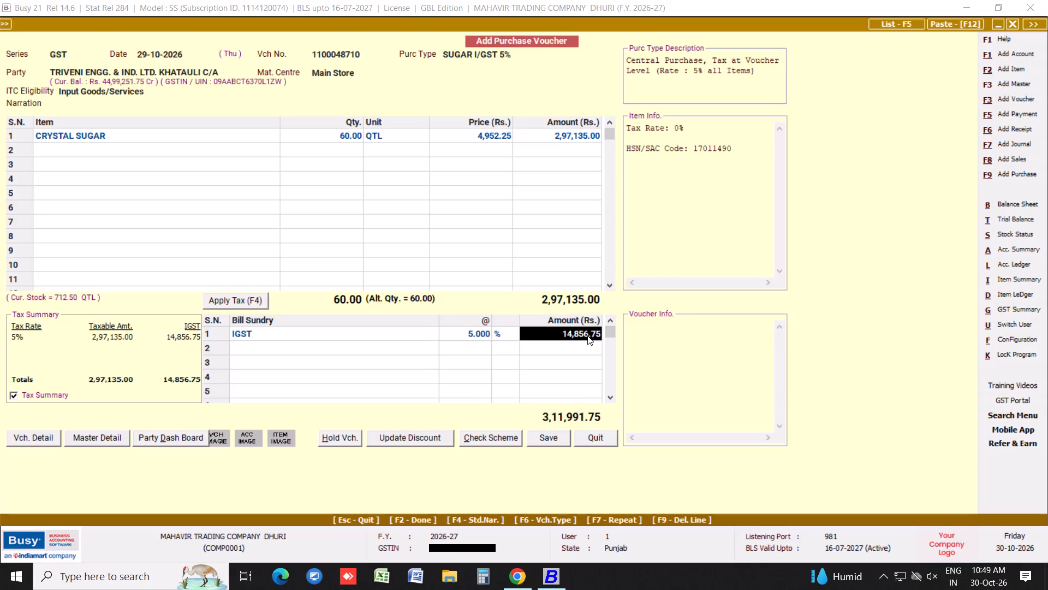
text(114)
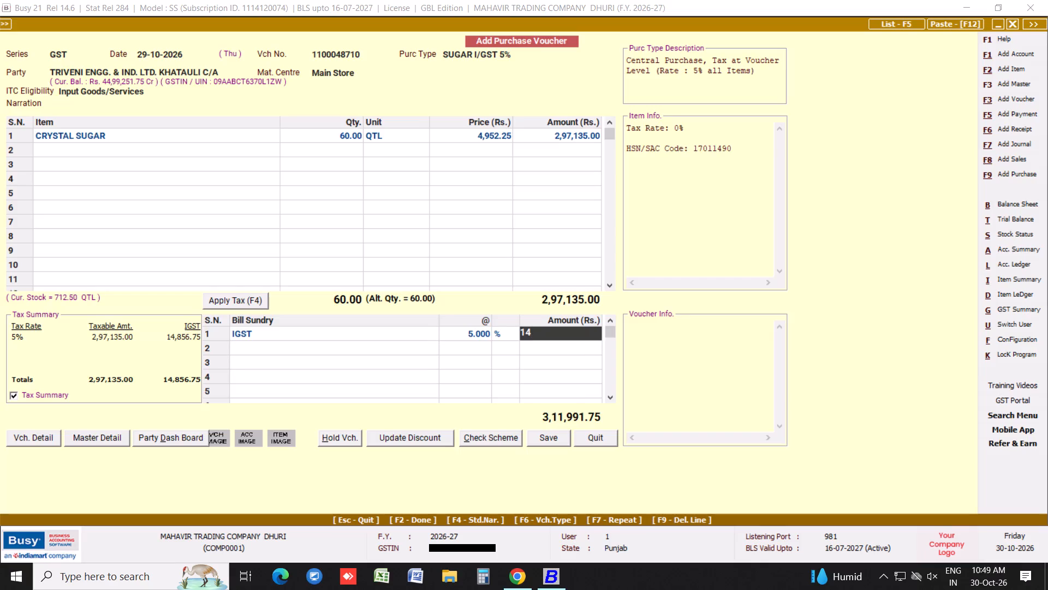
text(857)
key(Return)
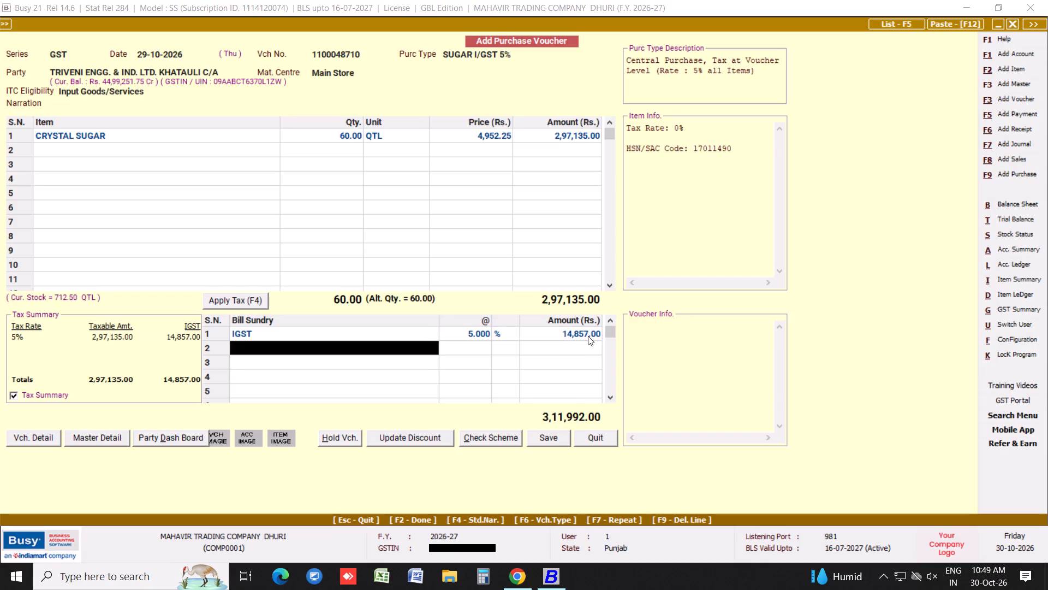
click(552, 440)
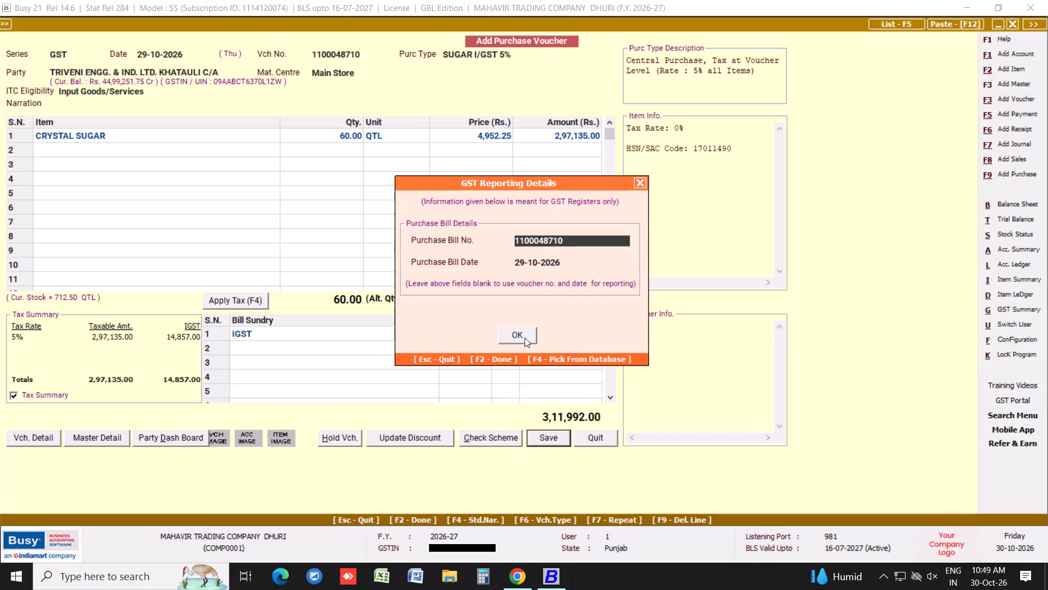
click(520, 333)
click(800, 44)
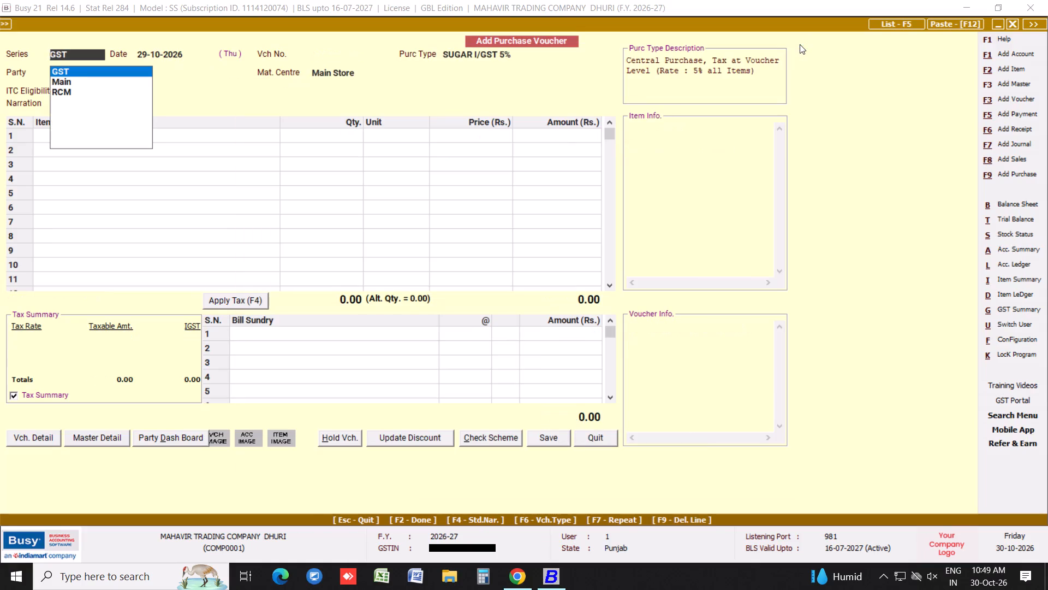
key(Return)
key(Tab)
key(Return)
key(Tab)
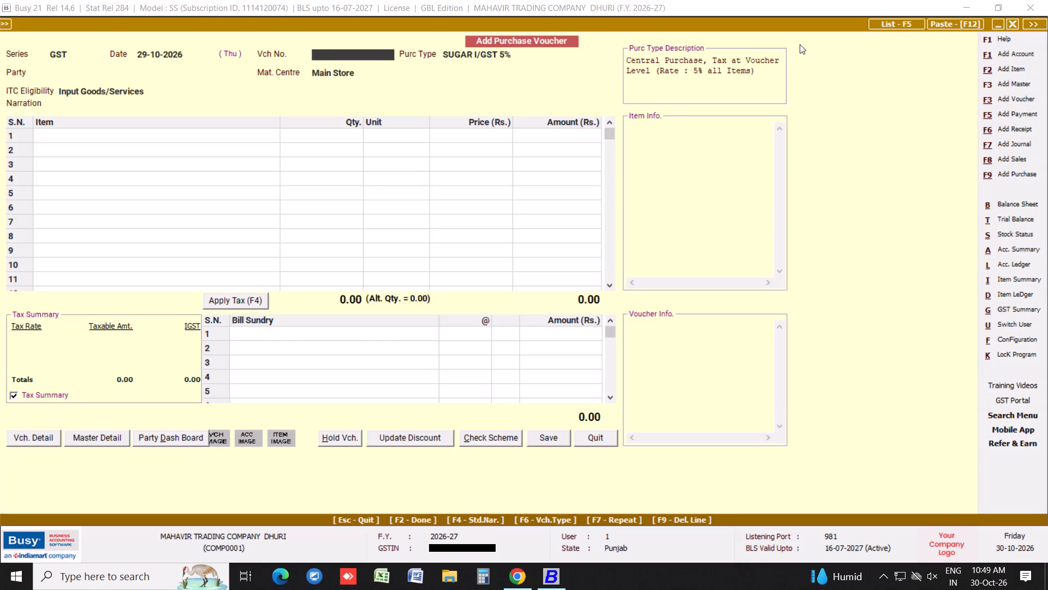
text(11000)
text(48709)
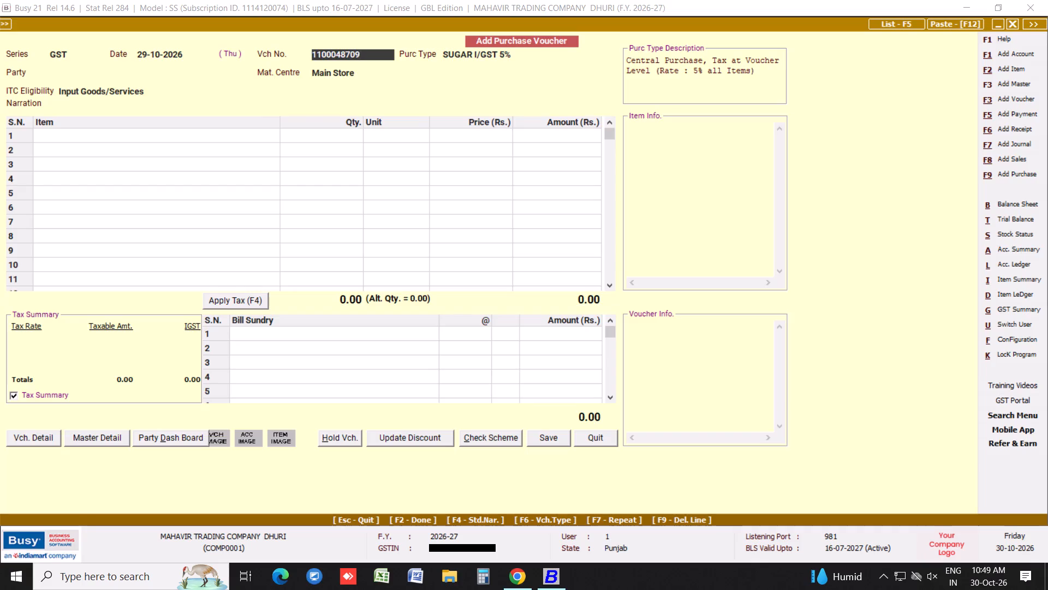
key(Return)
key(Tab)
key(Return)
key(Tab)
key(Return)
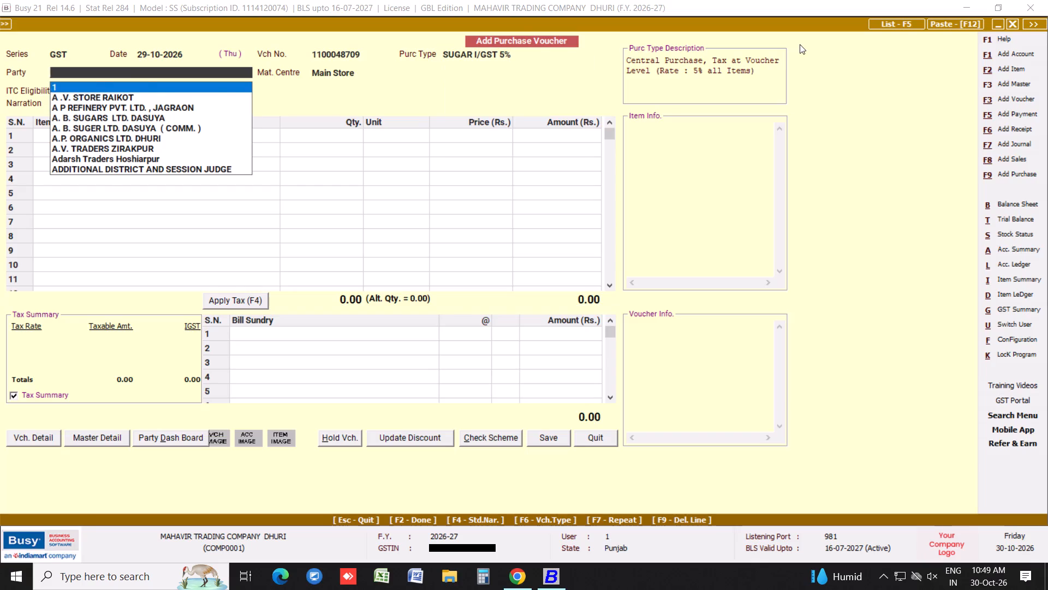
Set the party to TRIVENI ENGG. & IND. LTD. KHATAULI C/A, keeping Main Store and Input Goods/Services.
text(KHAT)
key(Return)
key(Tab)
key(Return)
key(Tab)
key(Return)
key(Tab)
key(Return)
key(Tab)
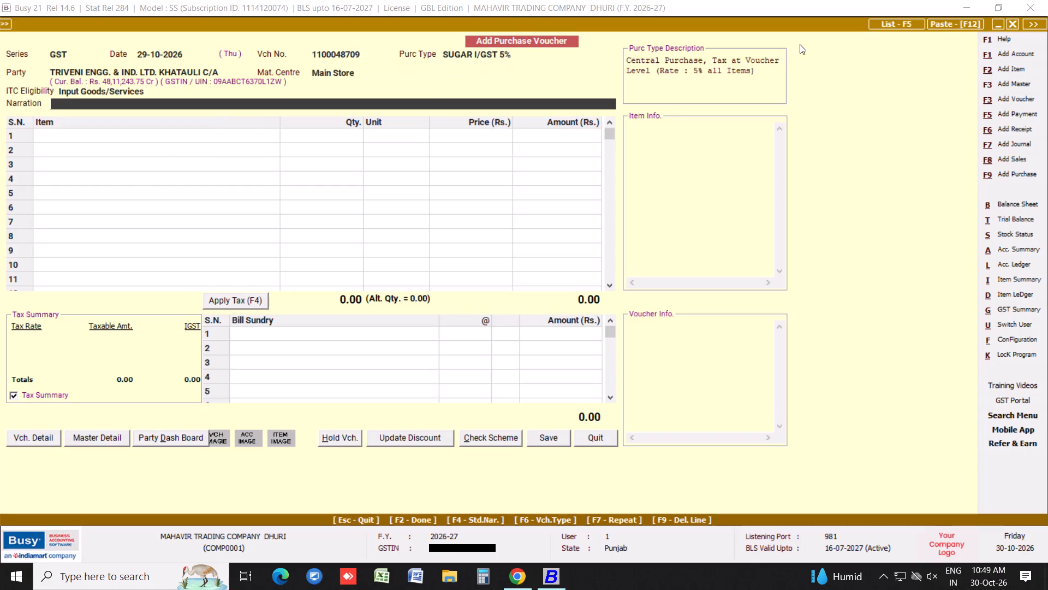
Add a CRYSTAL SUGAR line with quantity 60 QTL at a price of Rs. 4,952.25.
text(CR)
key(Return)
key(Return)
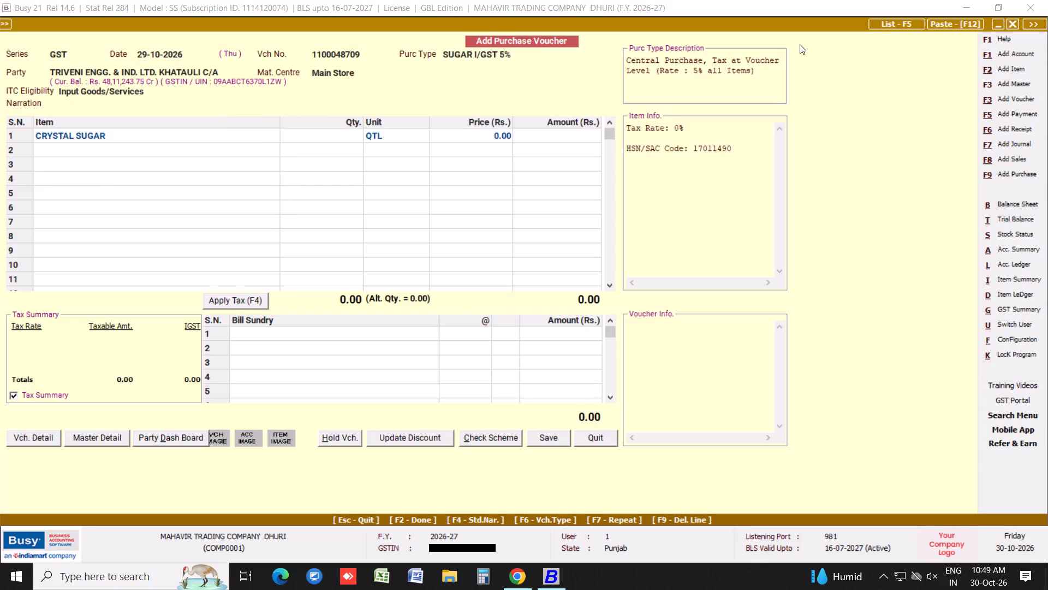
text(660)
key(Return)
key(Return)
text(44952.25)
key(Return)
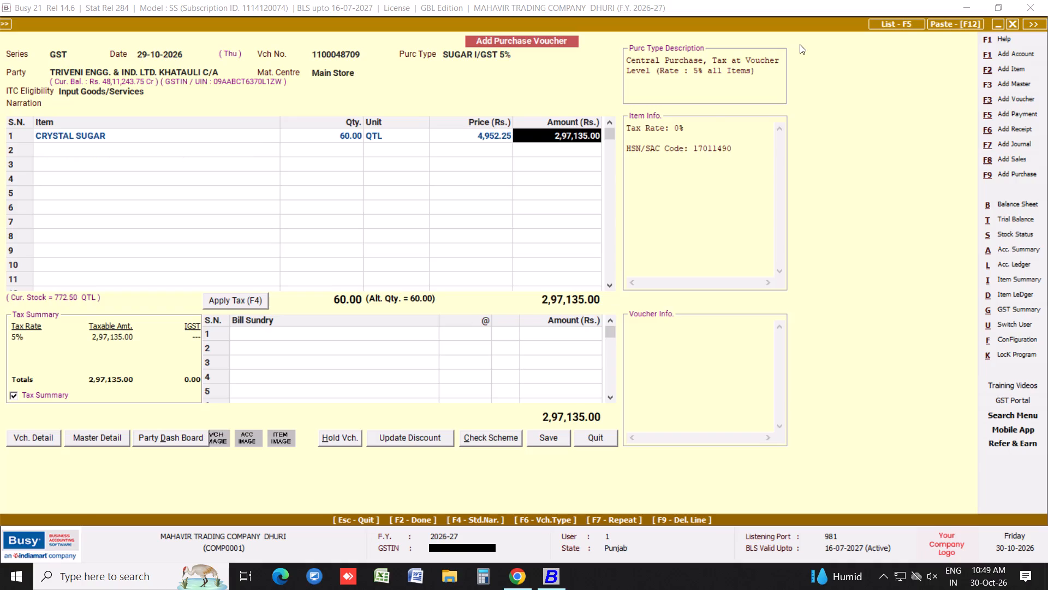
Apply 5% IGST to the voucher and round the IGST amount to Rs. 14,857.
click(240, 297)
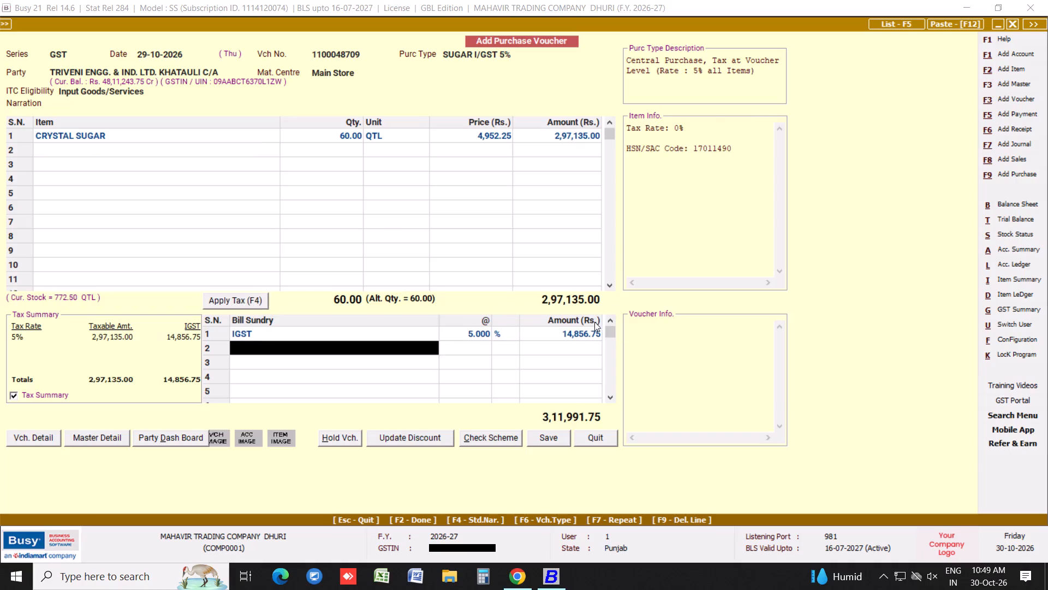
click(586, 332)
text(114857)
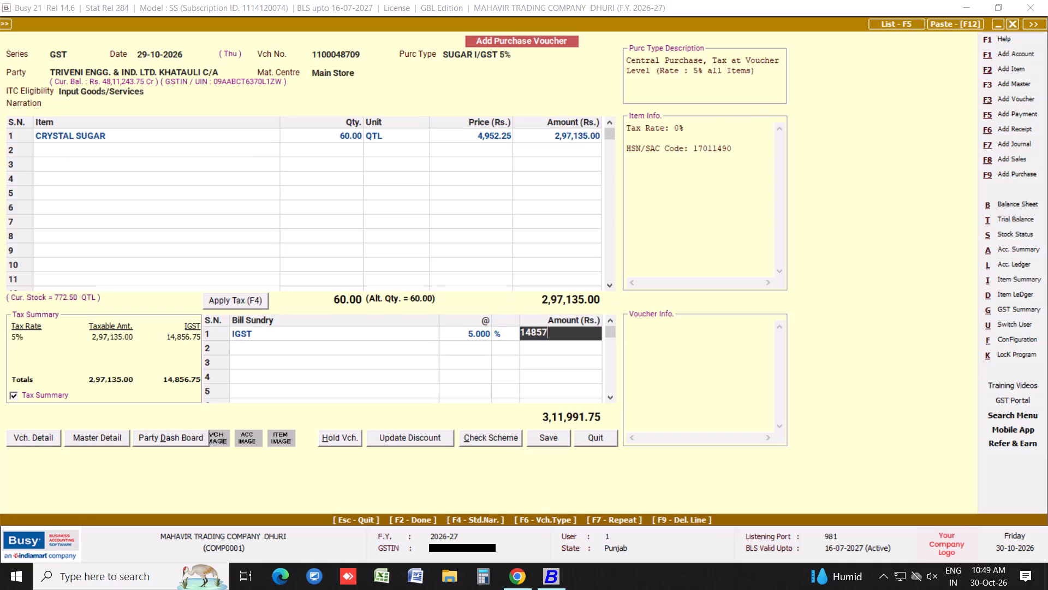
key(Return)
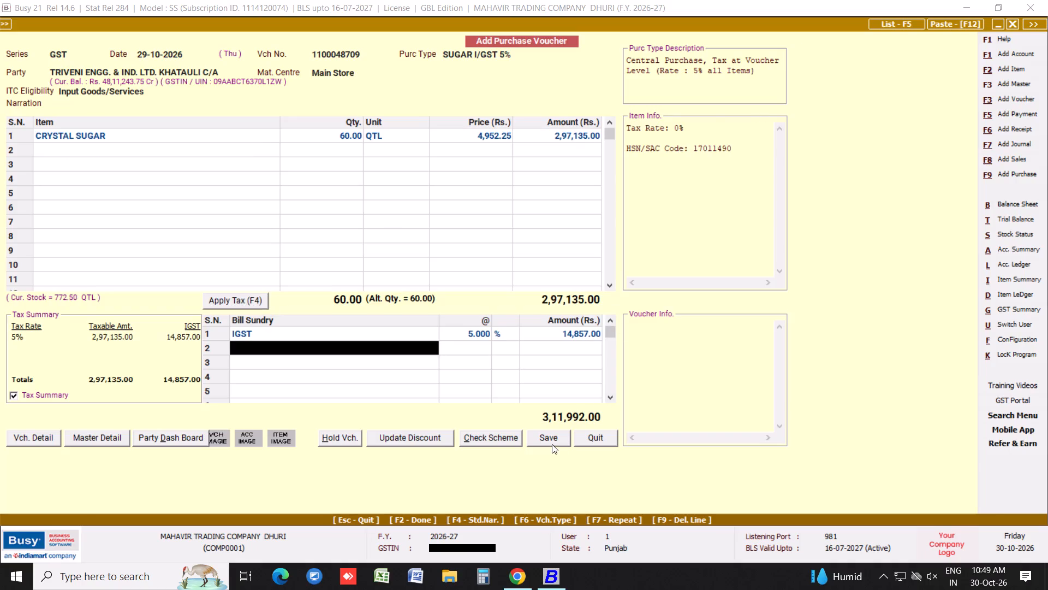
click(554, 432)
click(519, 326)
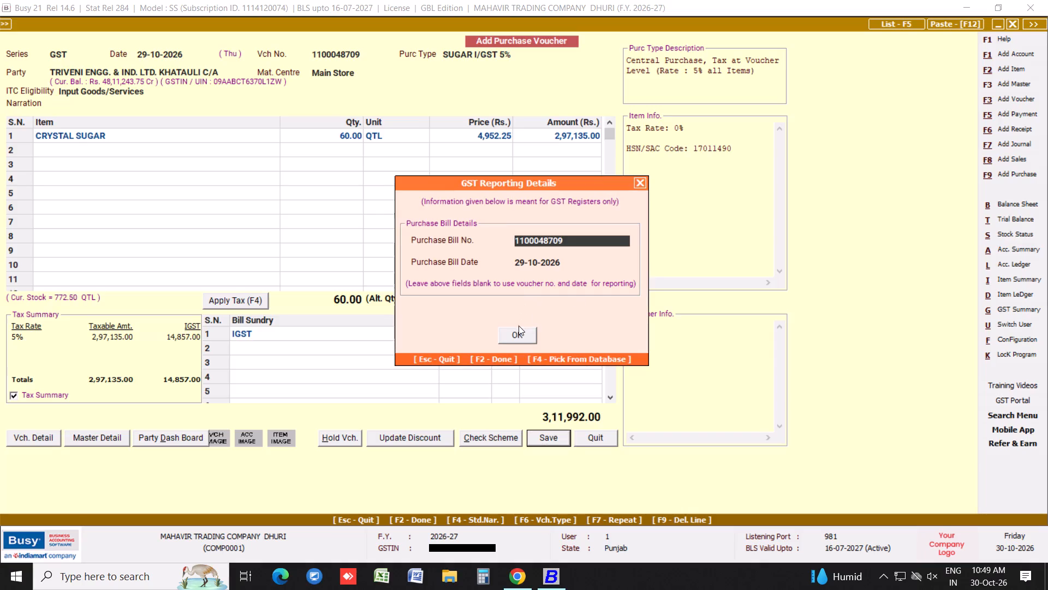
click(531, 332)
click(799, 44)
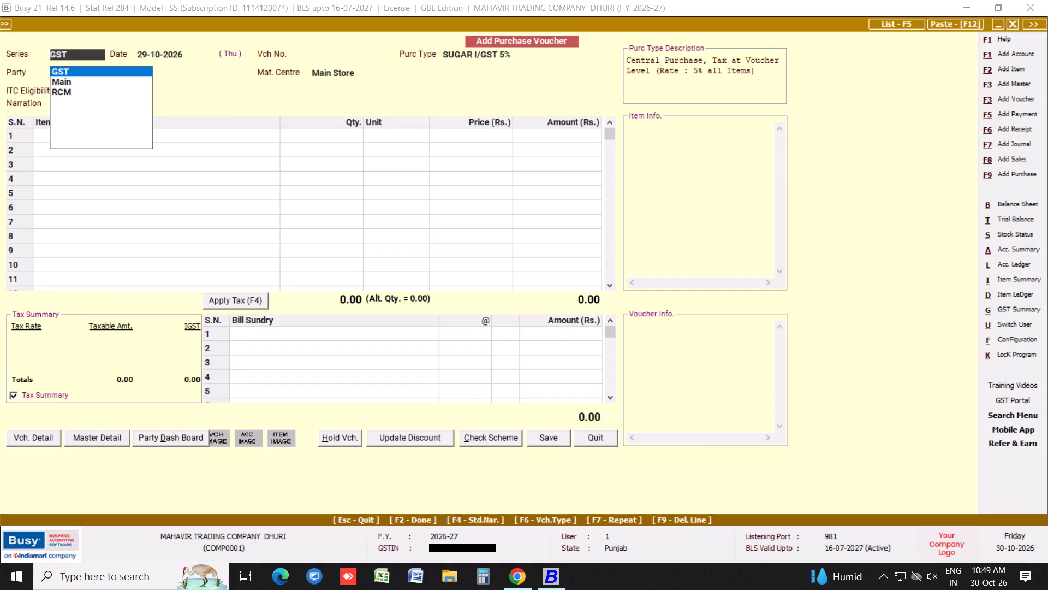
key(Escape)
key(Escape)
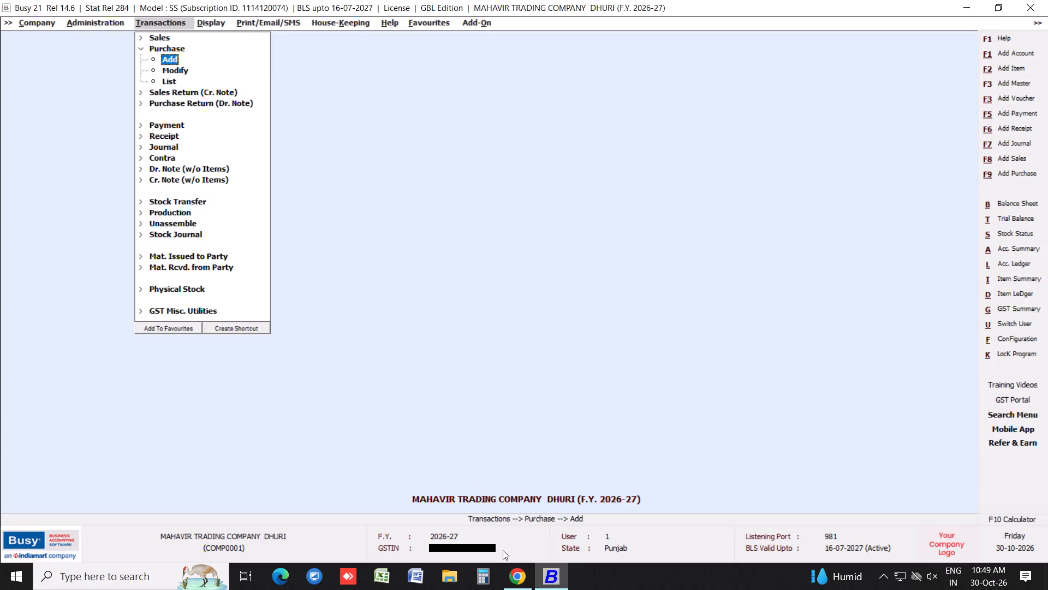
Switch to the Chrome browser.
click(521, 587)
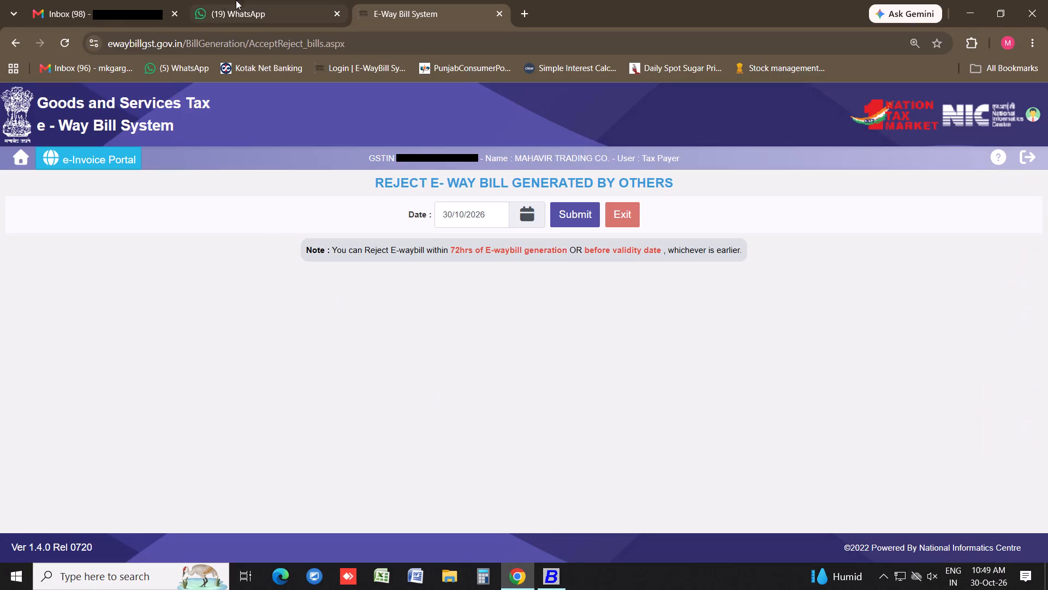